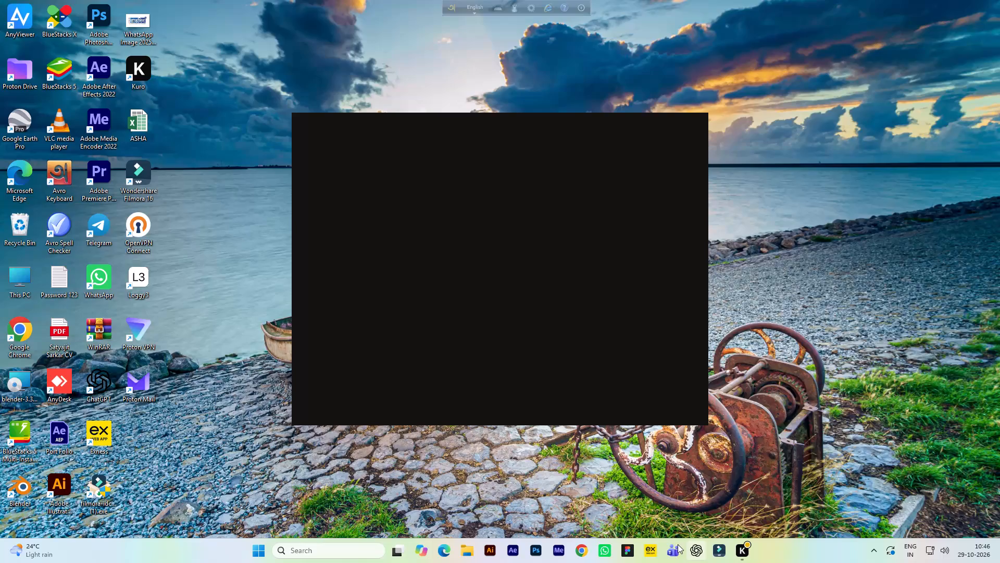
click(580, 546)
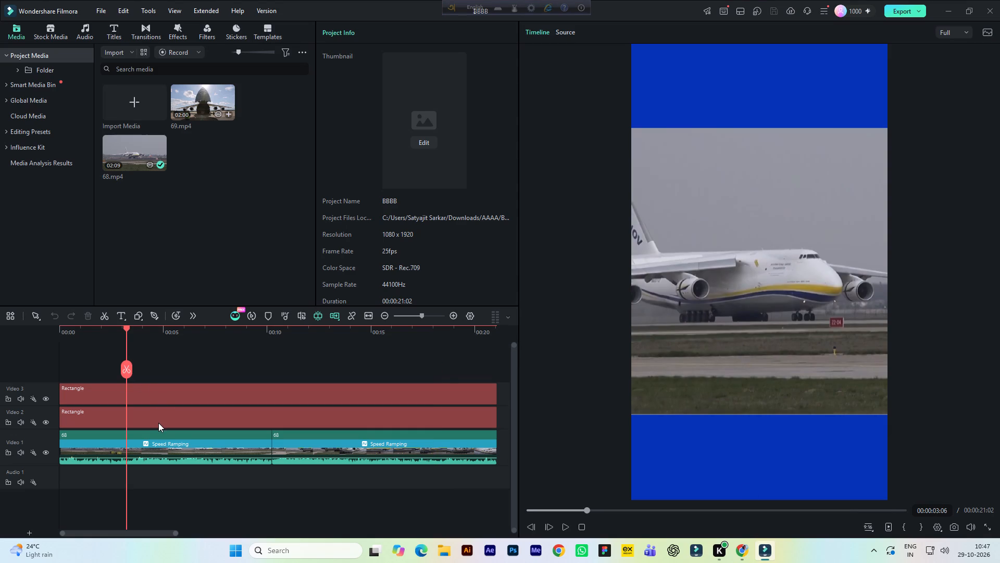
click(162, 398)
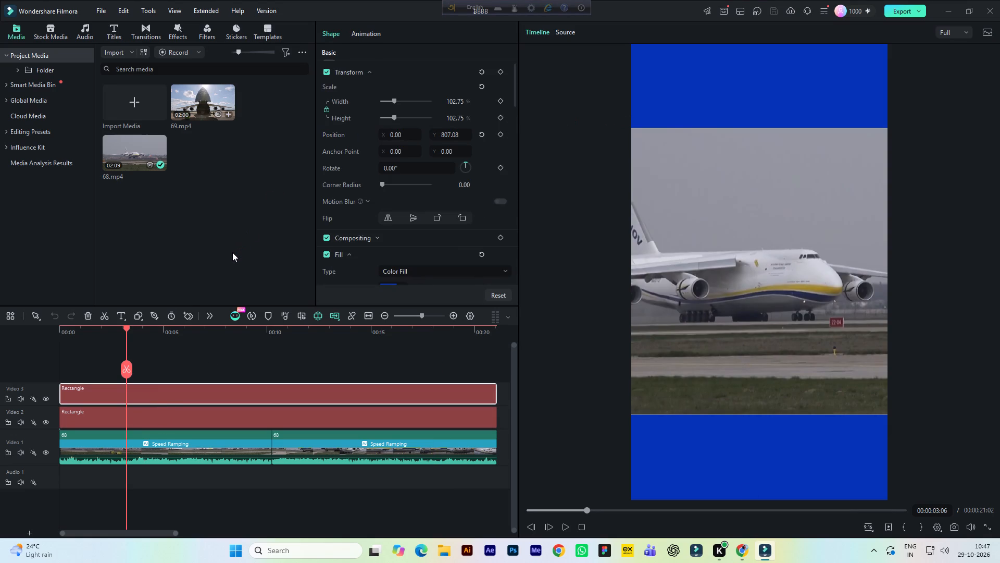
click(121, 316)
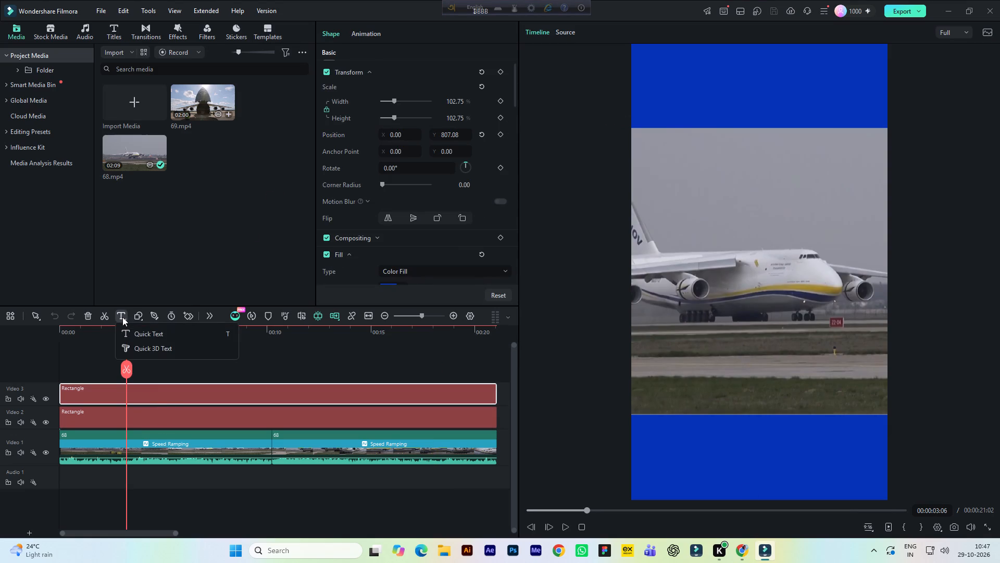
click(142, 329)
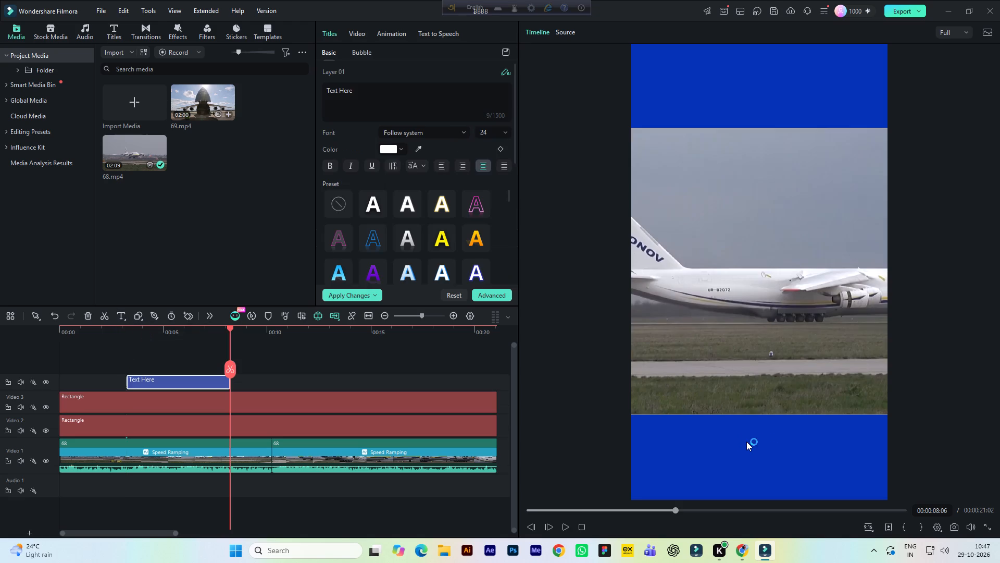
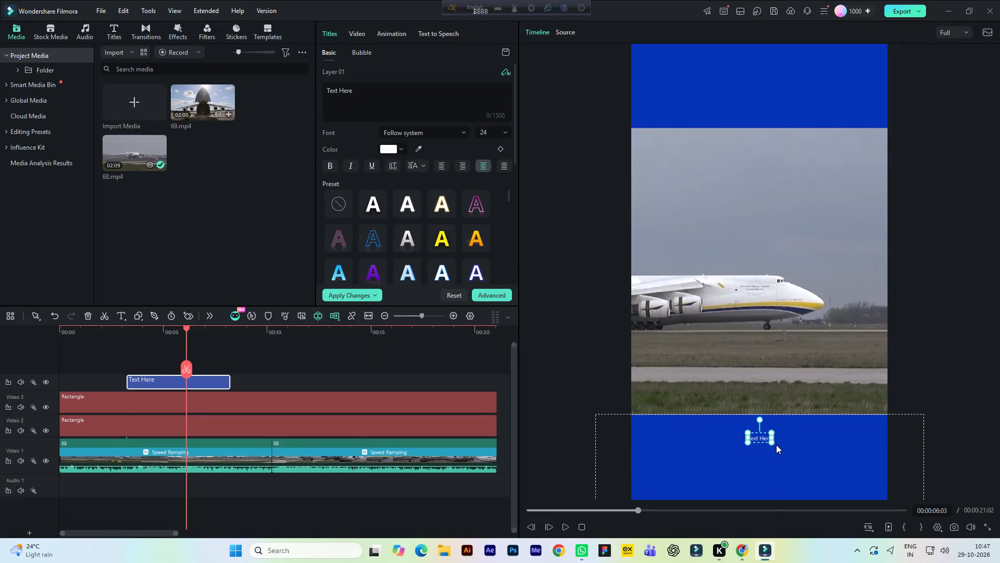
Enlarge the title text to about size 82 and move it into the upper blue band of the frame.
drag(772, 444, 830, 464)
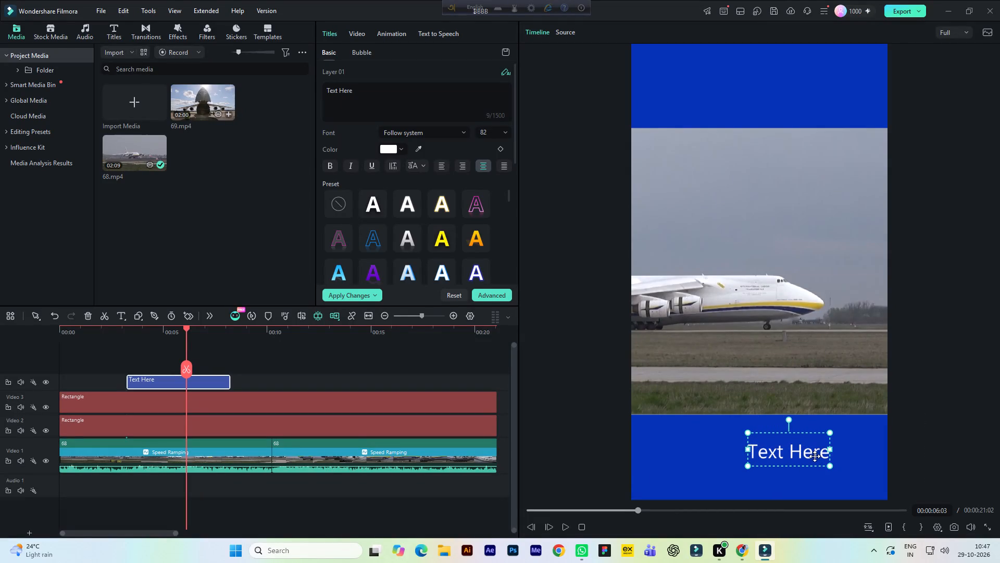
drag(815, 456, 761, 100)
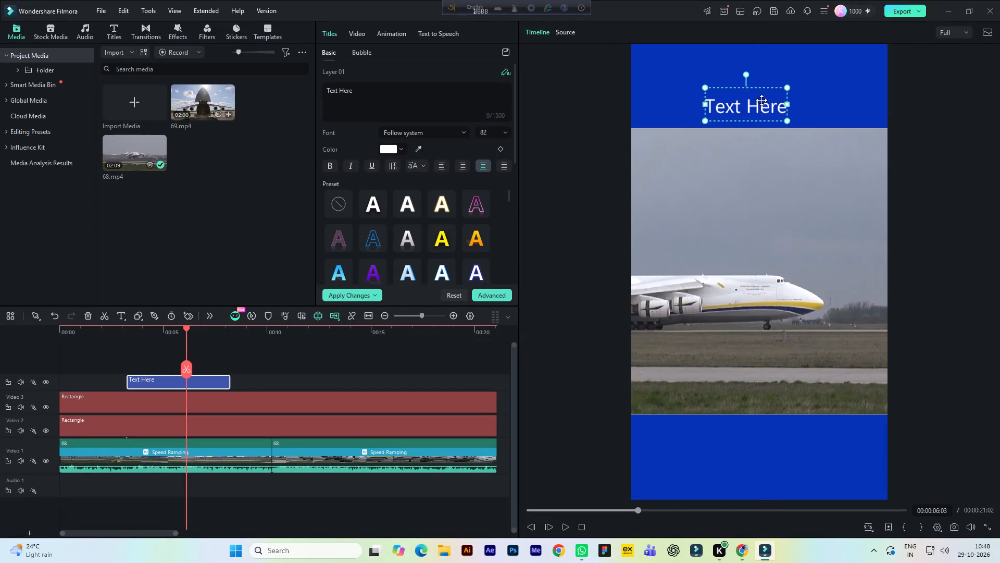
drag(761, 100, 755, 95)
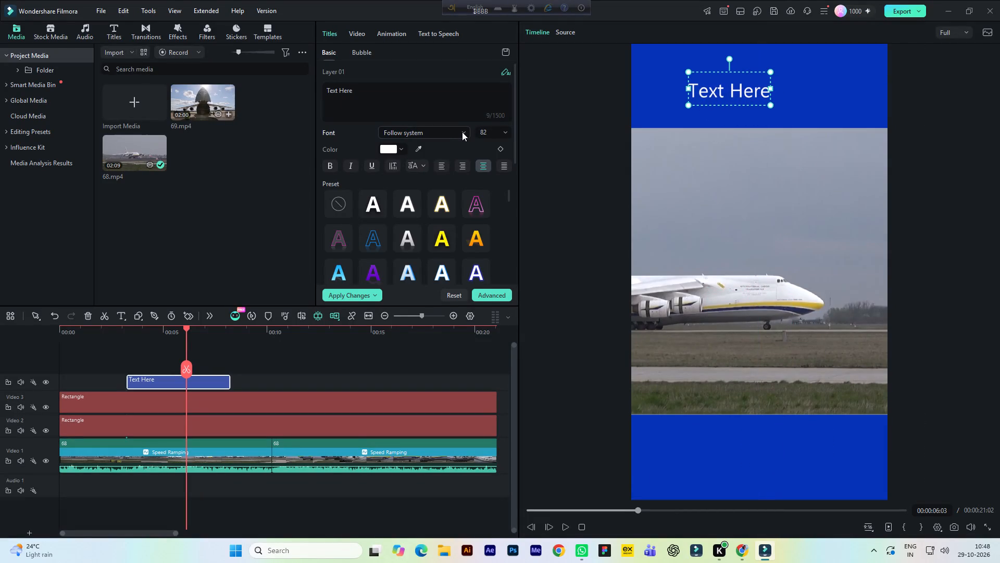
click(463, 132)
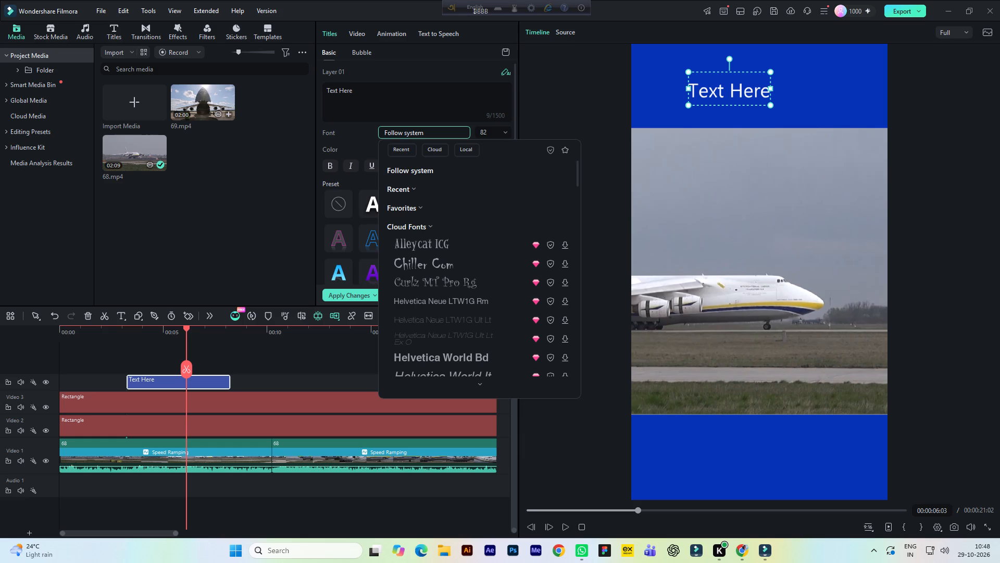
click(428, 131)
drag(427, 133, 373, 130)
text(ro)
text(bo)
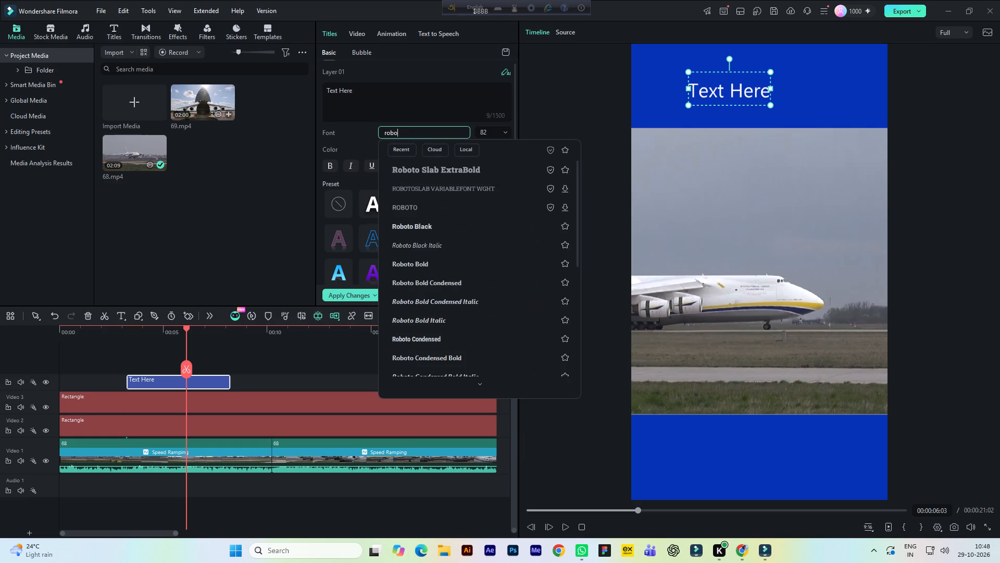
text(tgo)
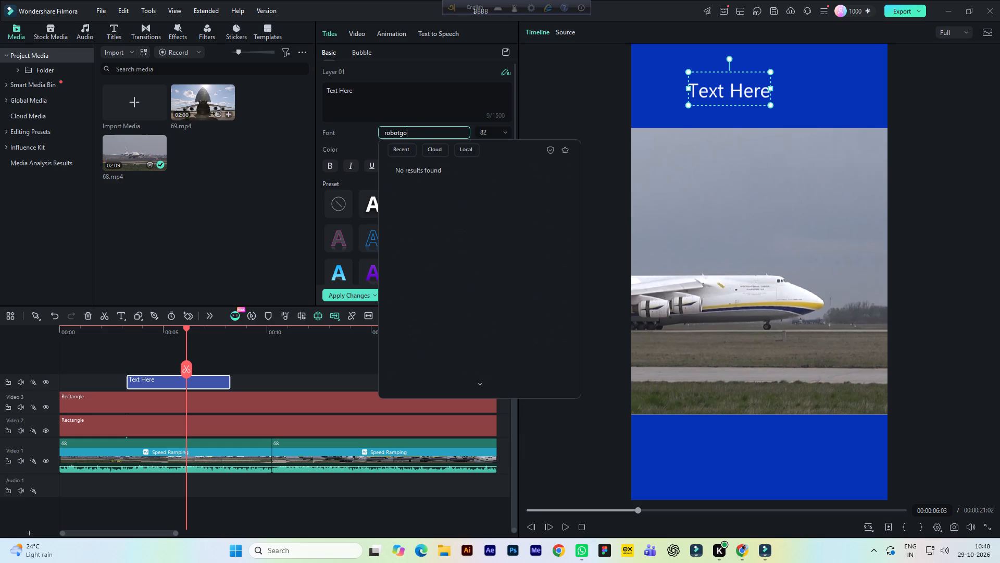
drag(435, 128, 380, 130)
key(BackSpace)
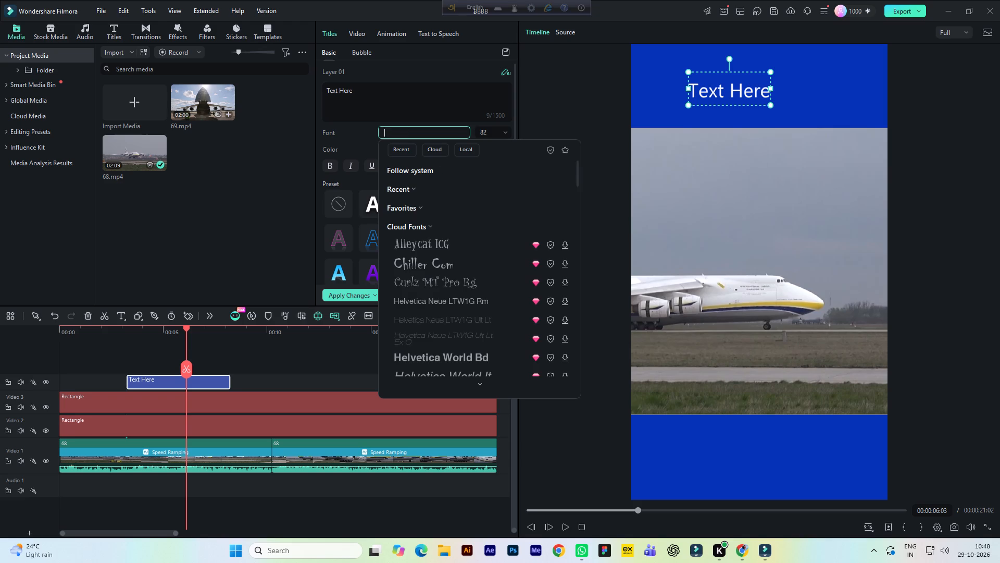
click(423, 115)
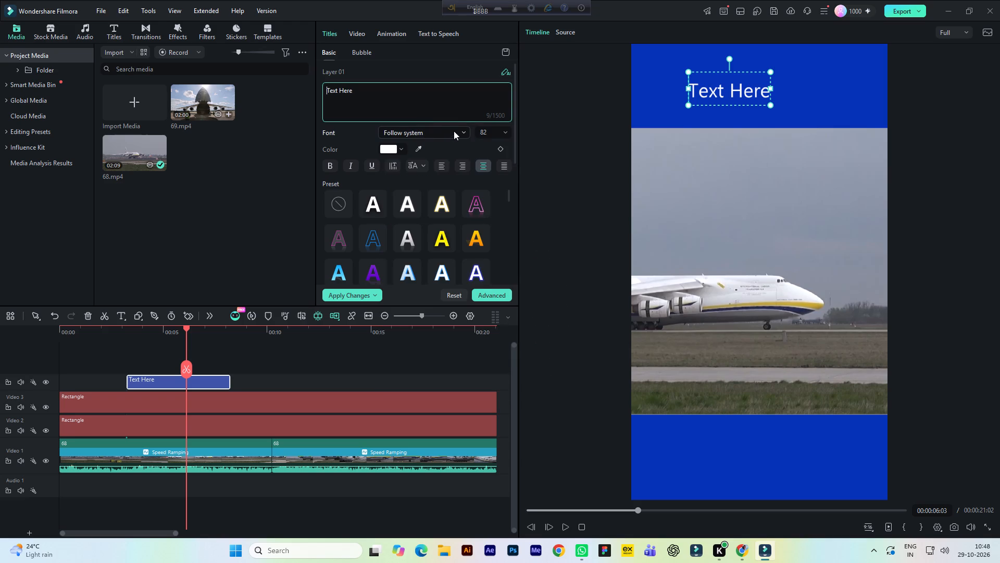
Browse the cloud and local fonts, previewing them on the title text.
click(461, 131)
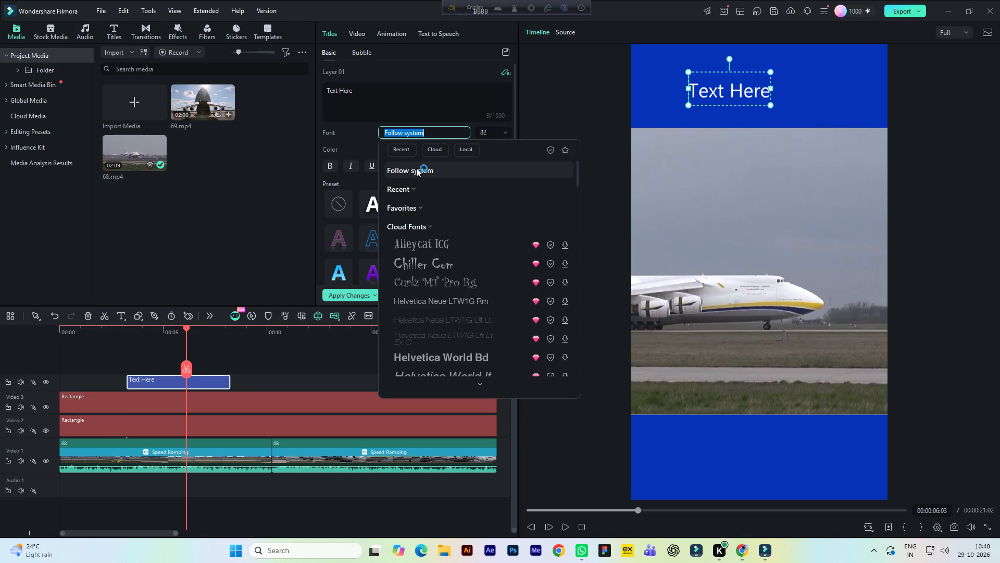
scroll(415, 178, down, 2)
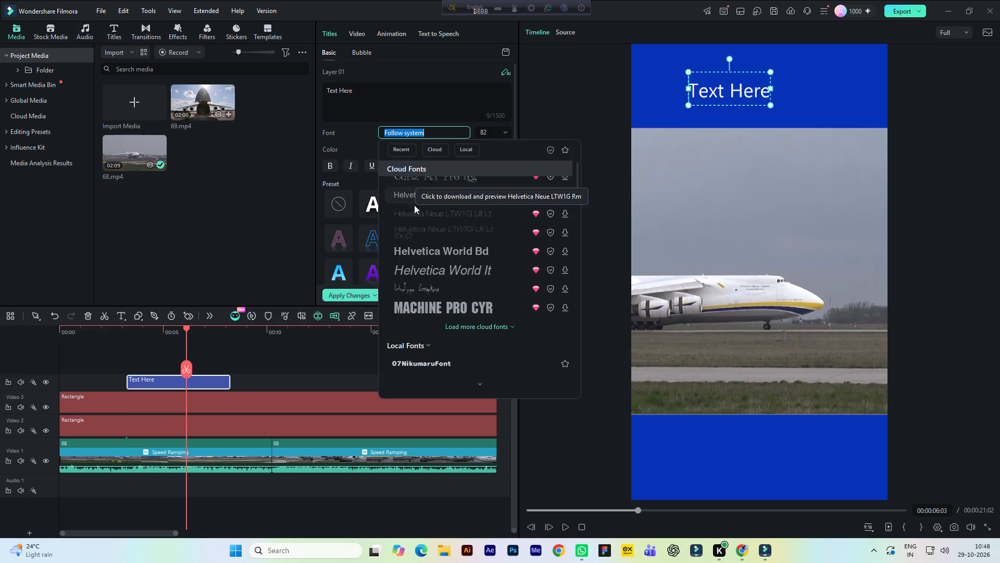
scroll(415, 242, down, 2)
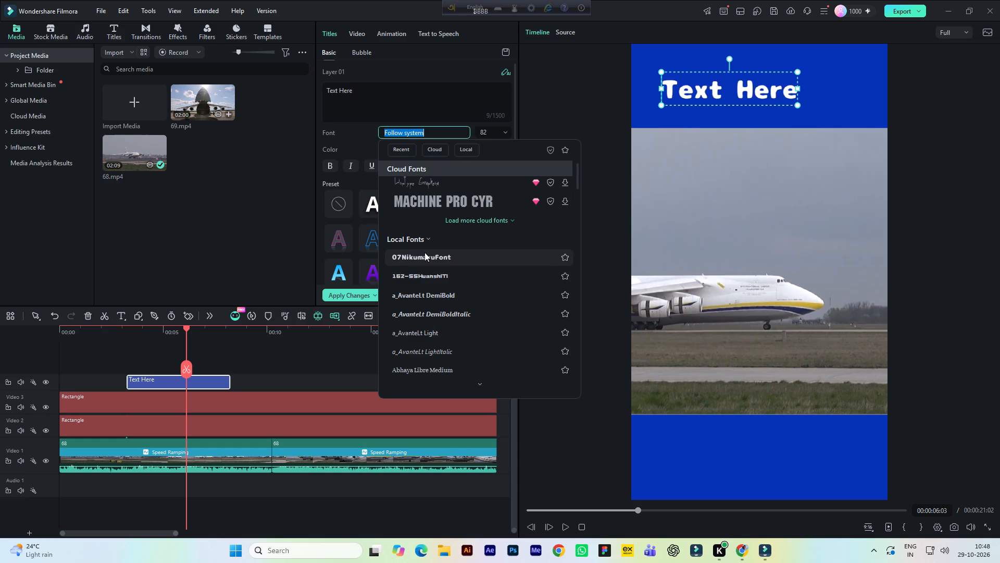
scroll(431, 262, up, 1)
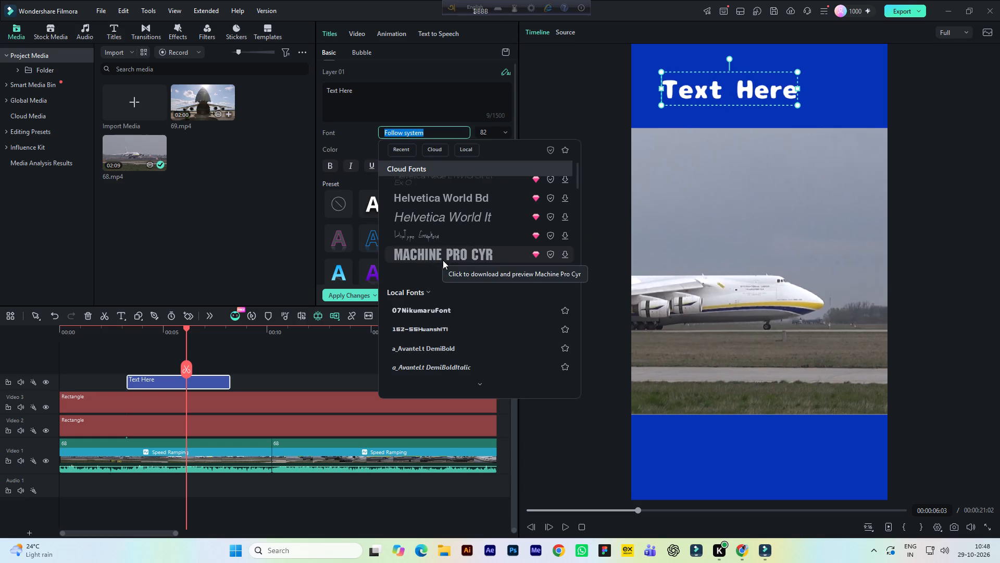
scroll(444, 258, up, 1)
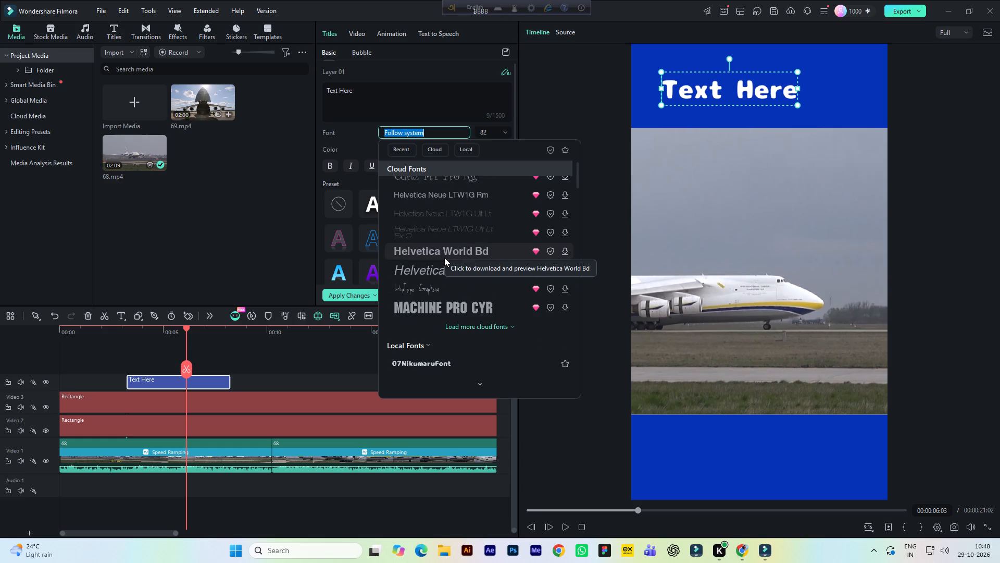
scroll(444, 258, up, 2)
scroll(444, 258, down, 5)
scroll(444, 267, up, 1)
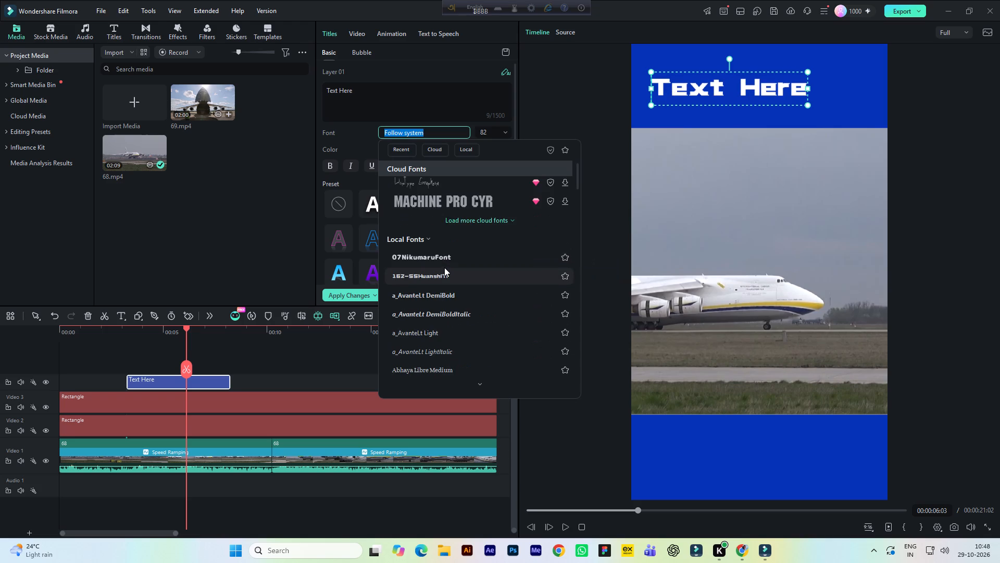
scroll(448, 303, down, 4)
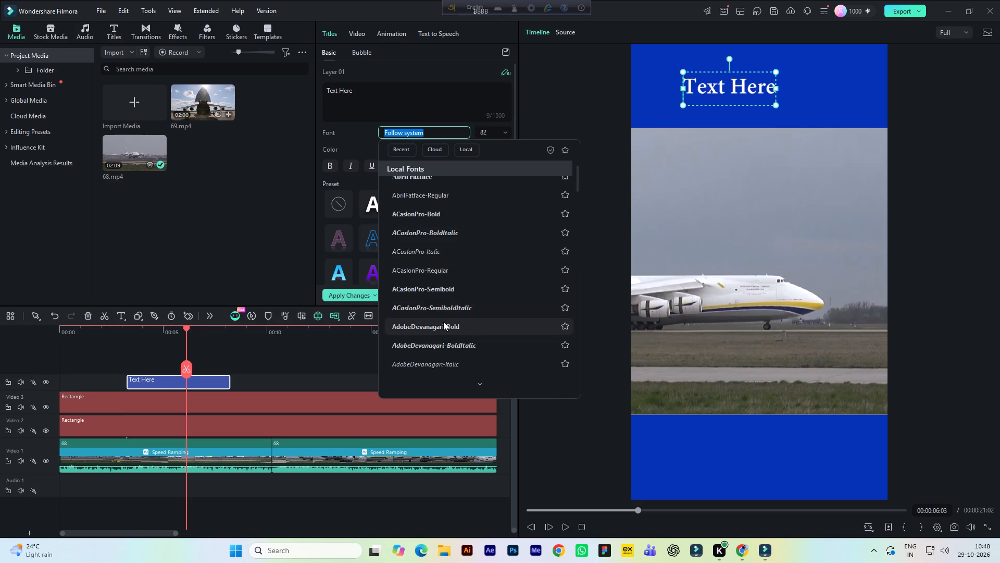
scroll(443, 322, up, 4)
scroll(423, 249, up, 4)
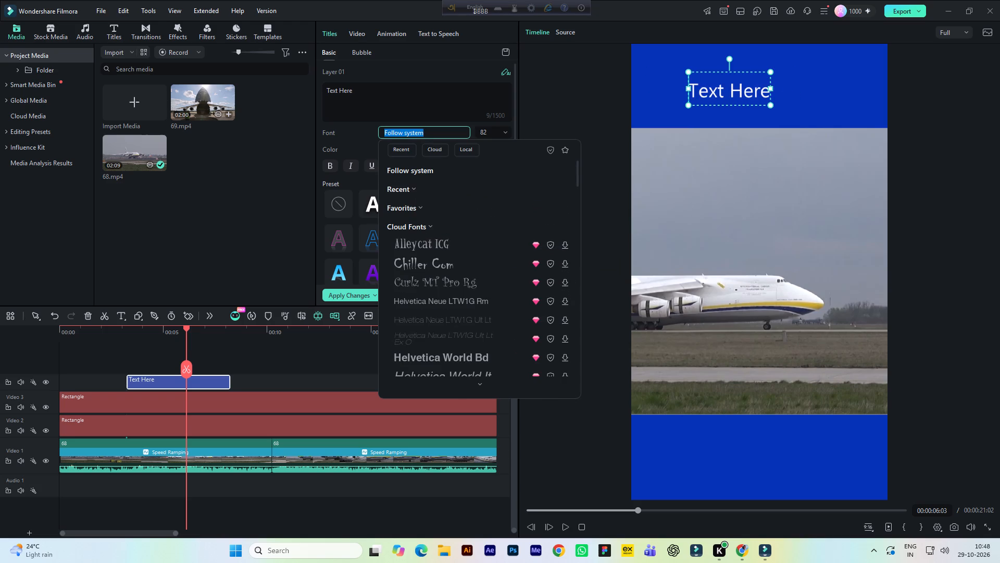
Set the title's font to Poppins Black.
key(r)
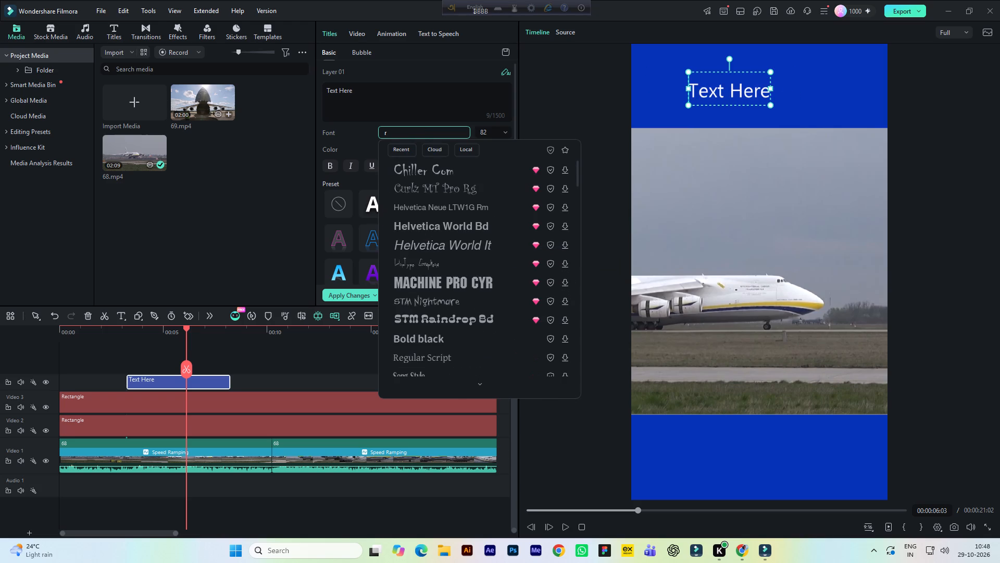
key(o)
key(b)
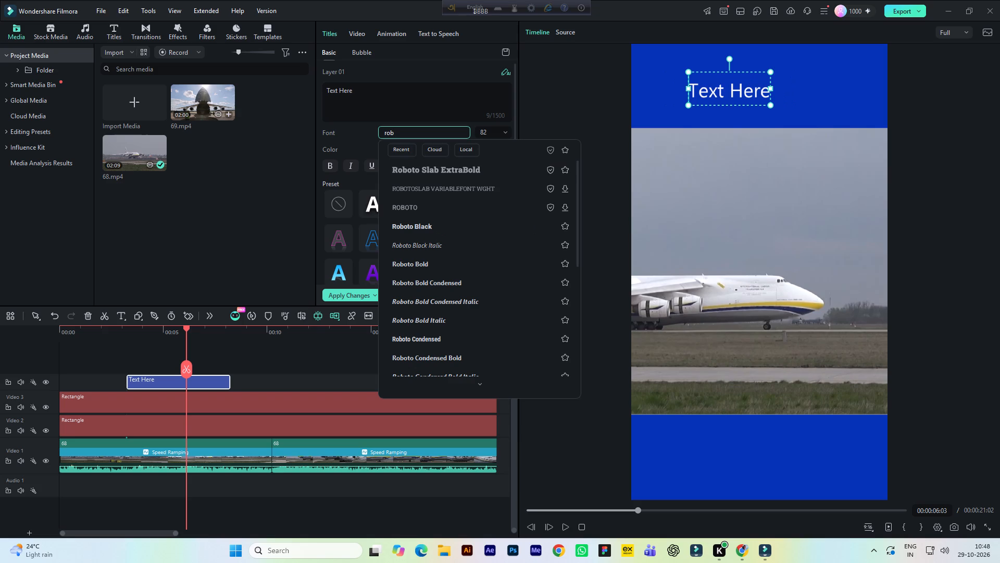
drag(401, 135, 373, 135)
text(popp)
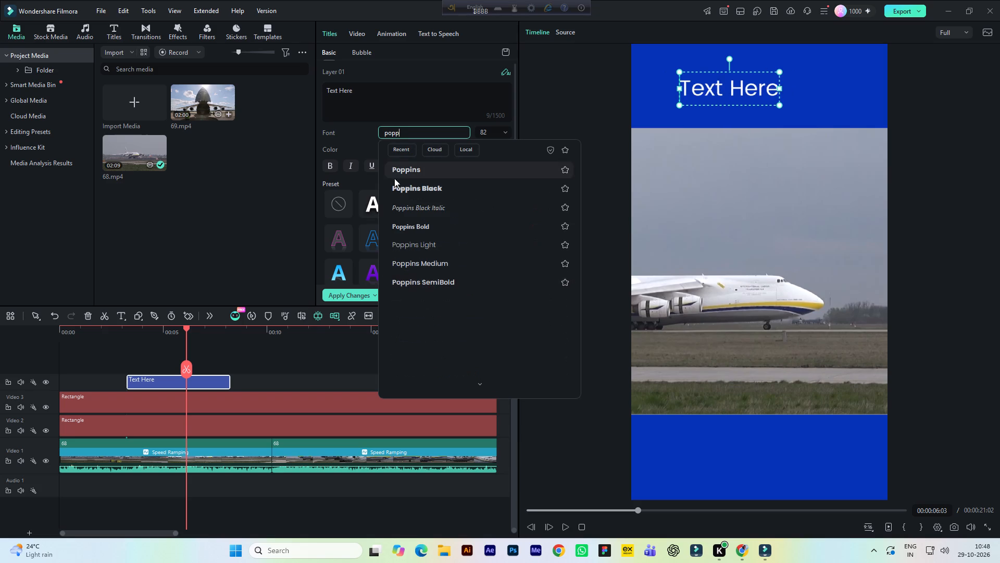
click(409, 189)
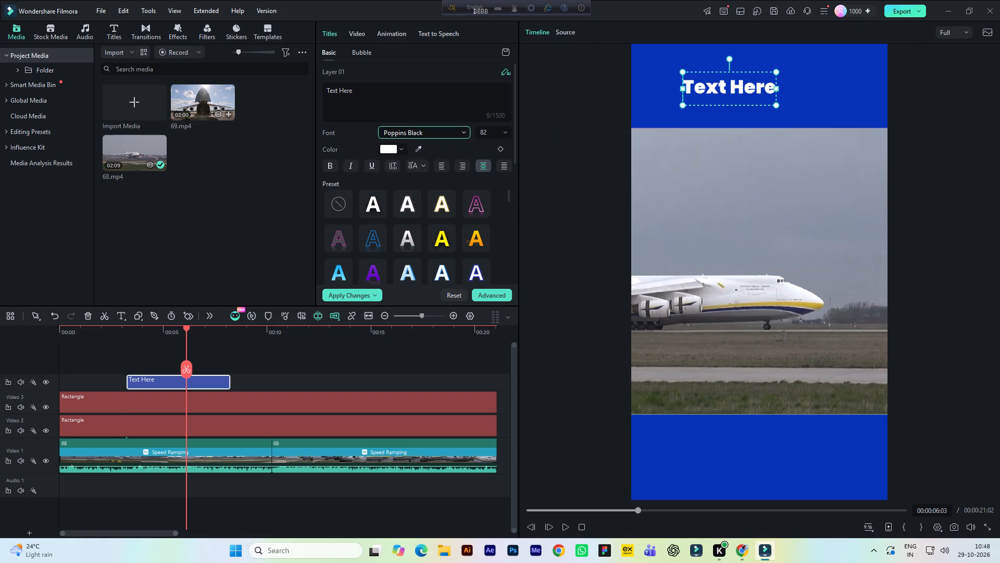
Replace the placeholder text with the copied "Meet the World's Biggest Strategic Cargo Beast!", breaking the line after "Biggest".
drag(361, 92, 314, 91)
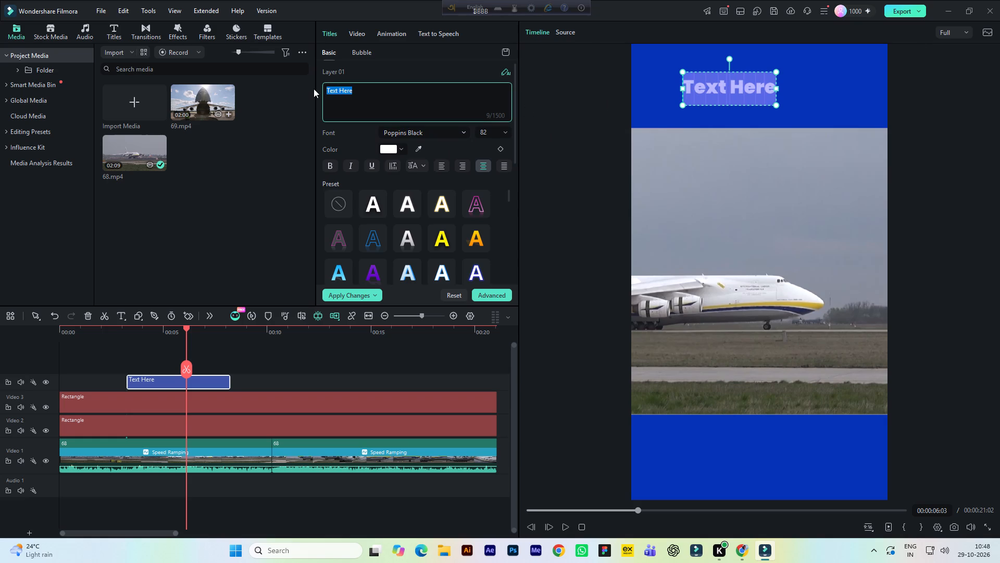
key(ctrl+v)
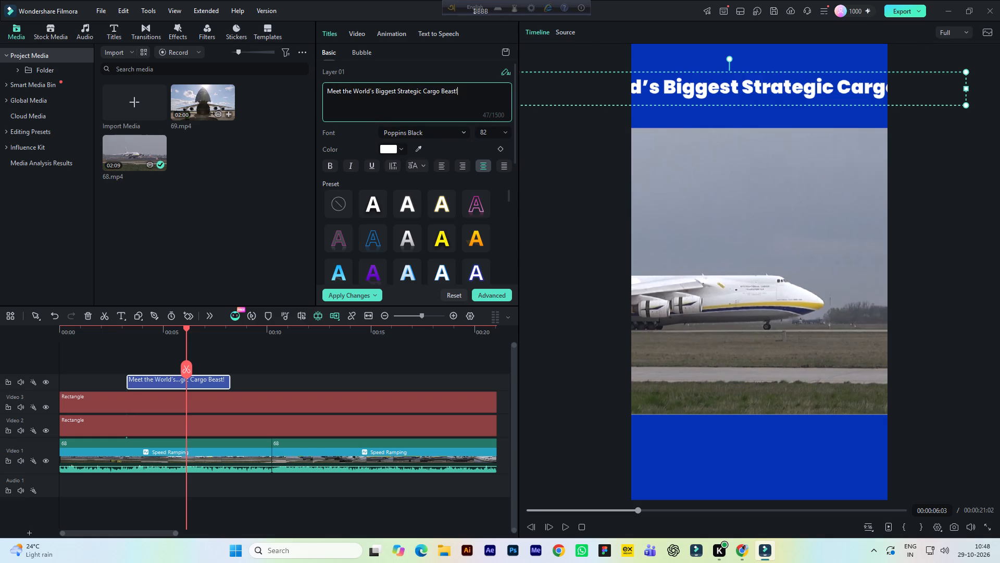
click(398, 93)
key(Return)
click(283, 144)
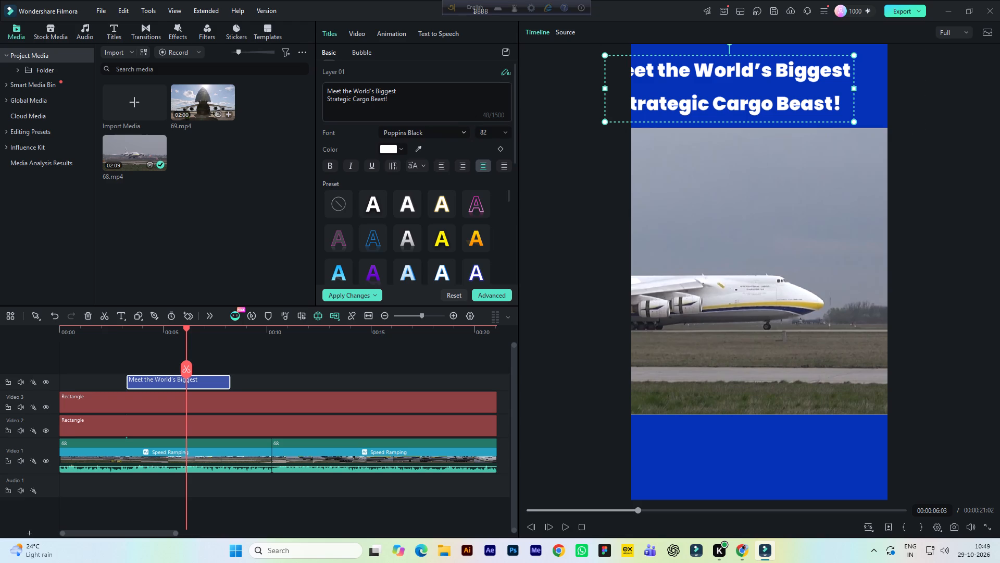
Look through the title's text style presets and the formatting options below them.
scroll(436, 200, down, 6)
scroll(498, 225, down, 10)
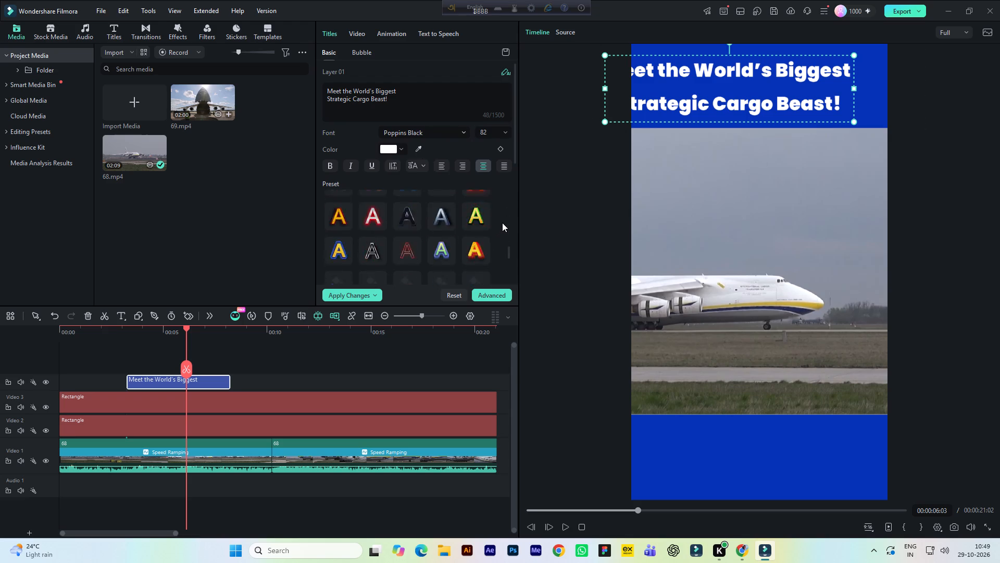
scroll(502, 223, down, 14)
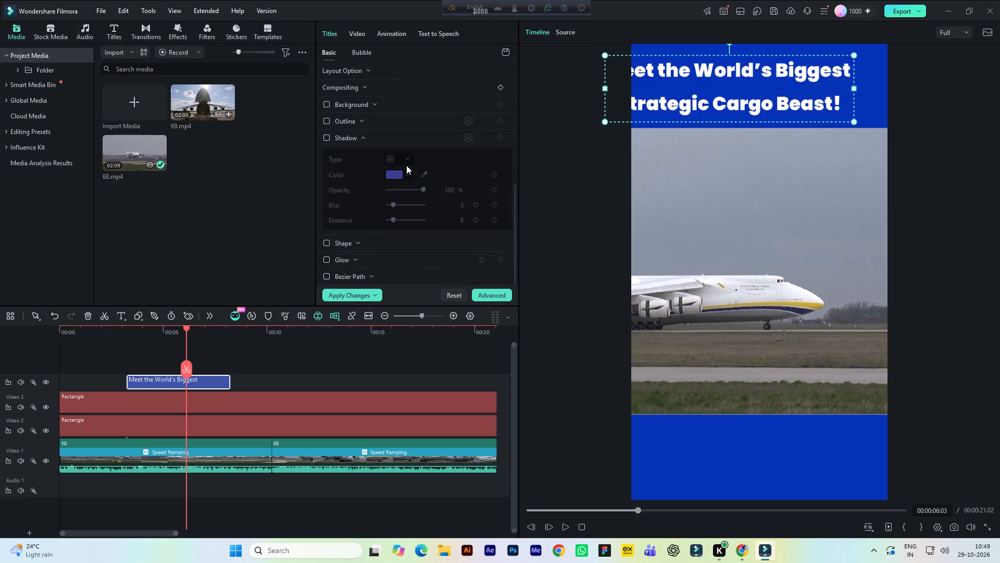
scroll(407, 165, up, 2)
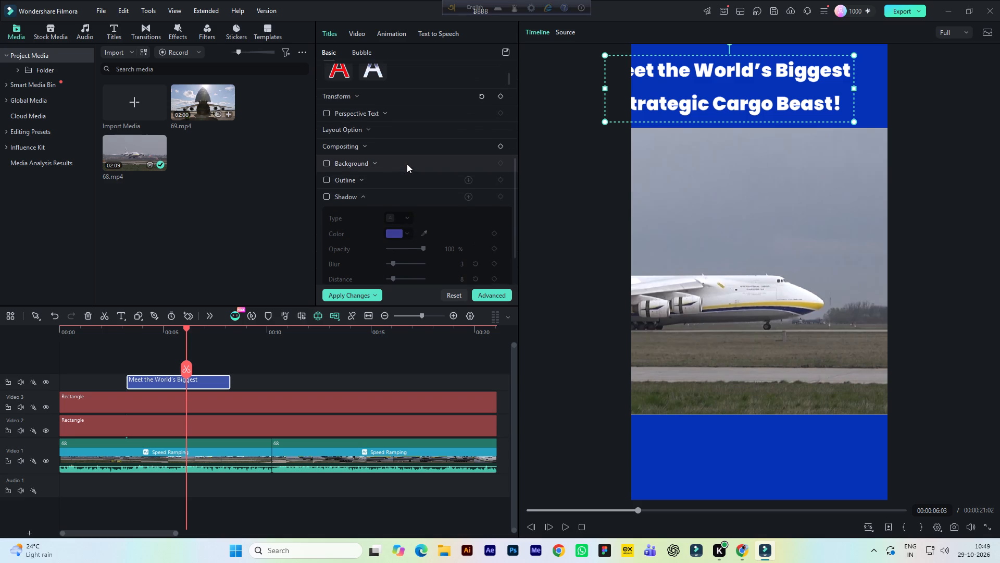
scroll(407, 164, down, 6)
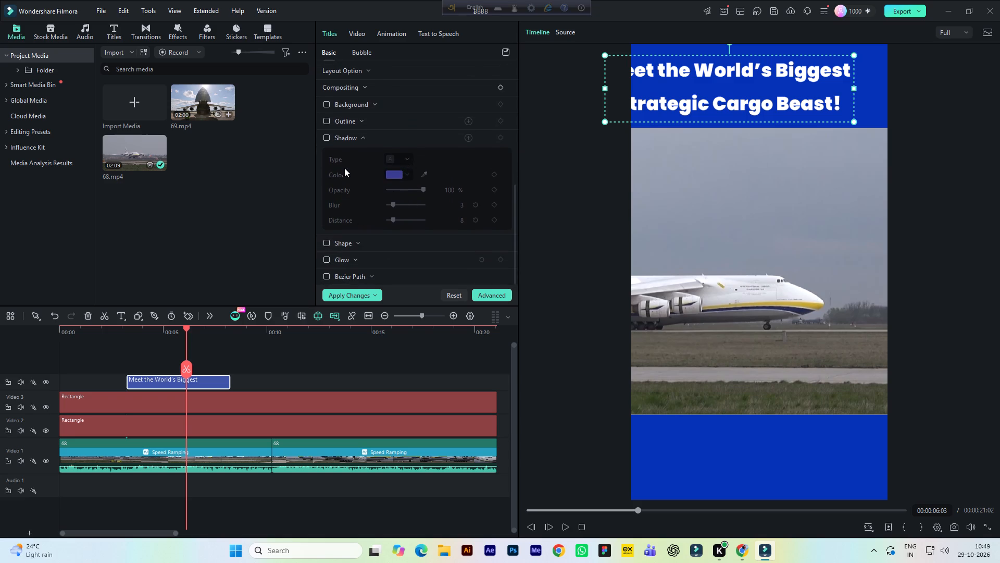
scroll(344, 166, up, 1)
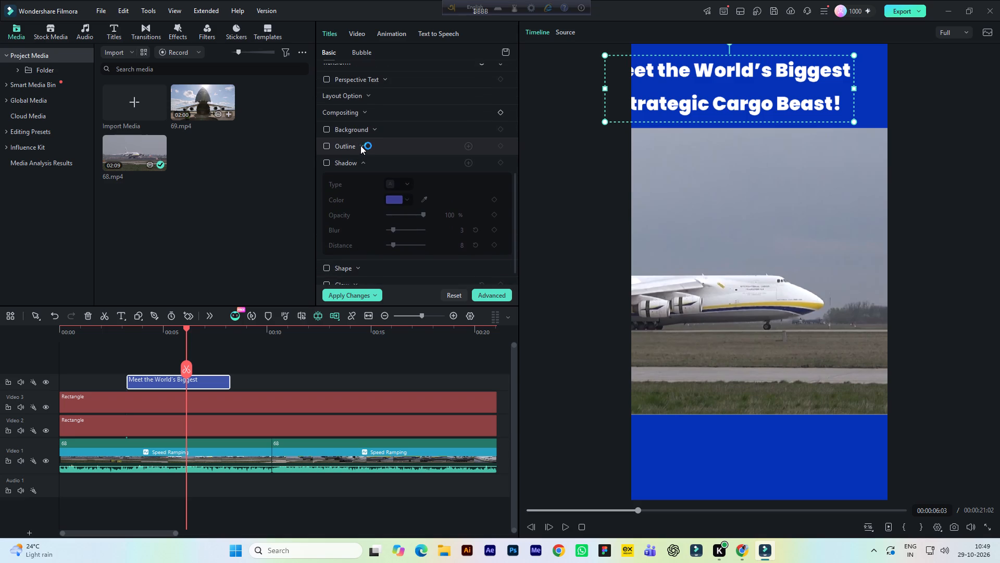
scroll(381, 157, down, 6)
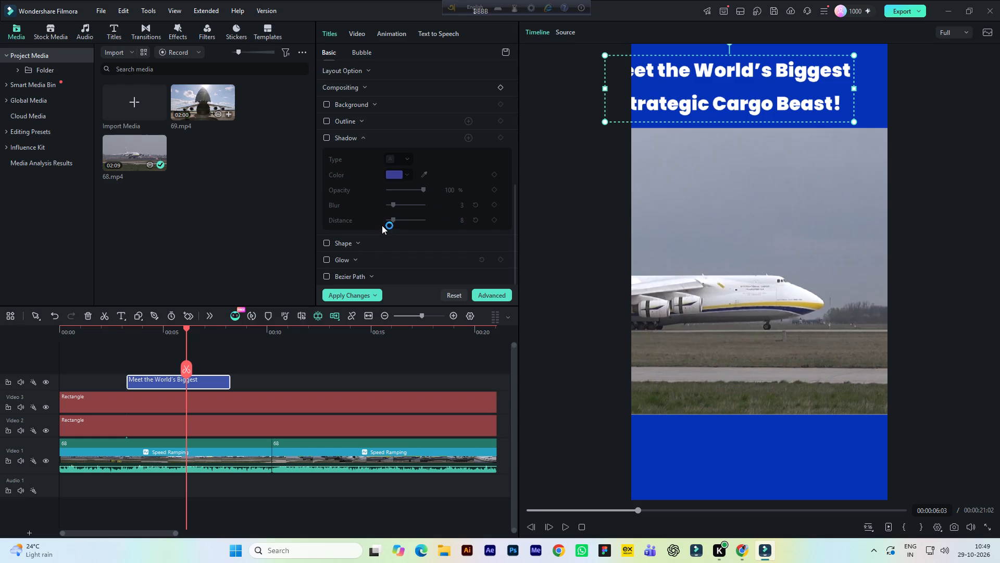
scroll(382, 225, up, 5)
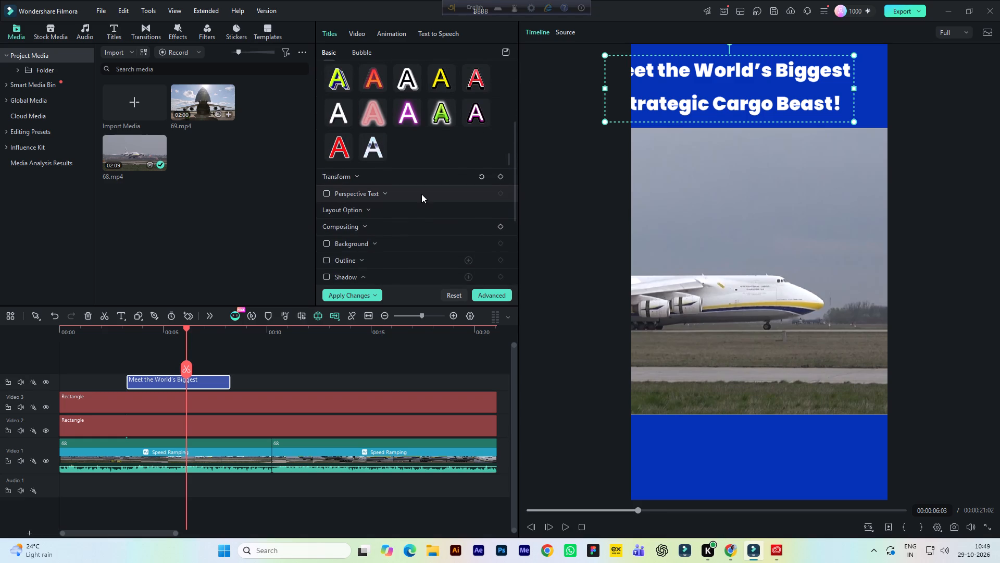
scroll(421, 194, down, 2)
scroll(420, 194, up, 6)
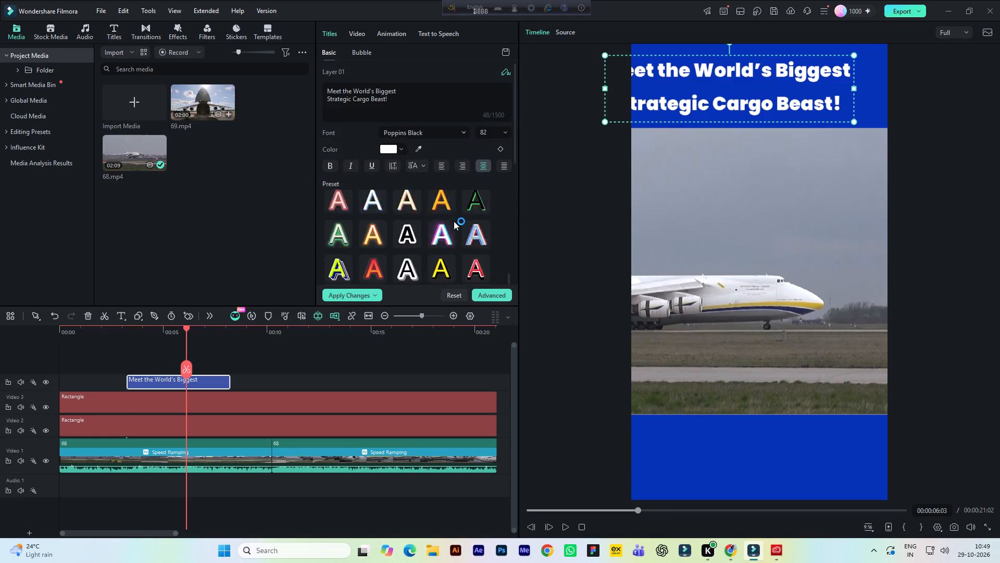
scroll(454, 221, up, 3)
scroll(455, 97, up, 5)
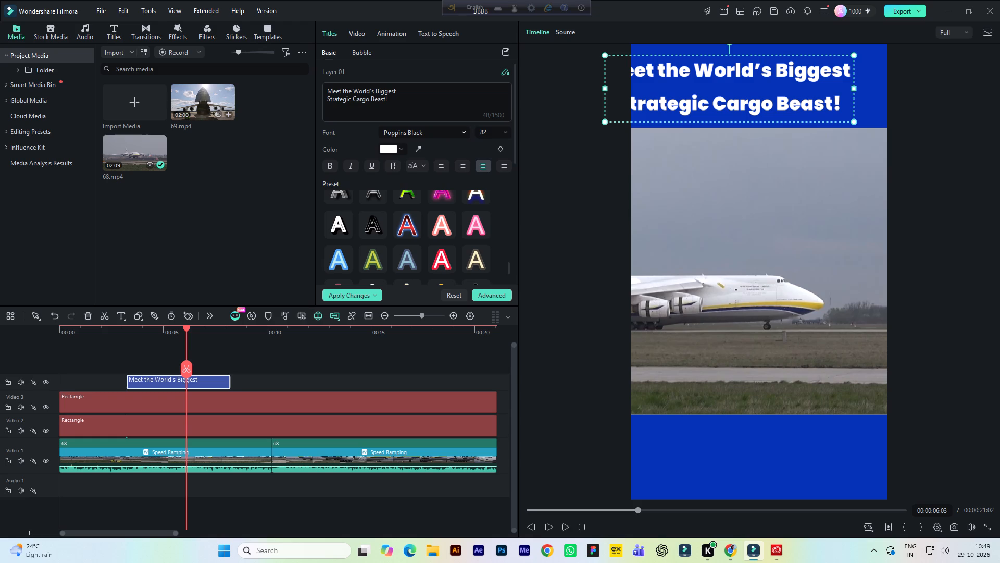
scroll(454, 129, down, 2)
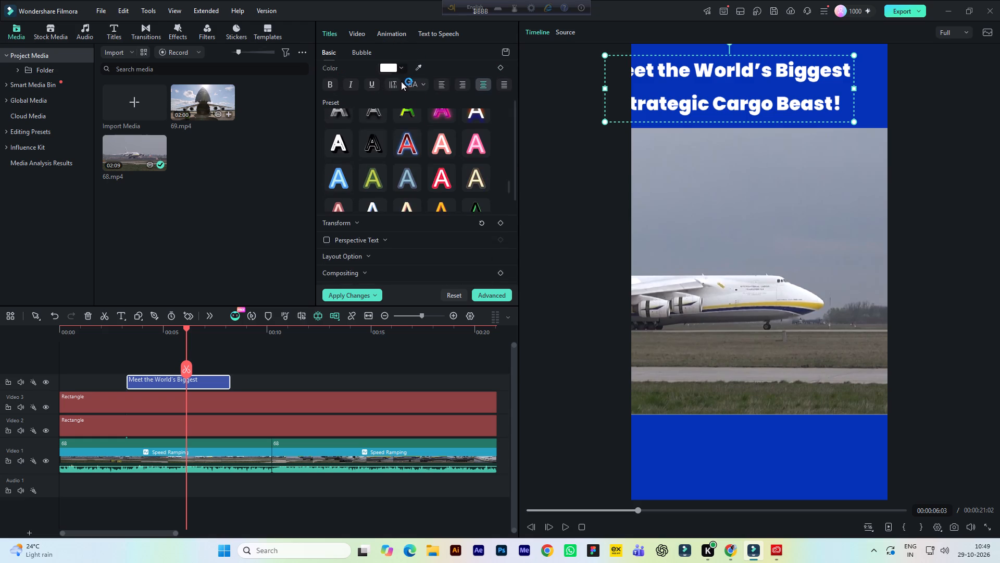
scroll(420, 111, up, 5)
scroll(496, 162, up, 10)
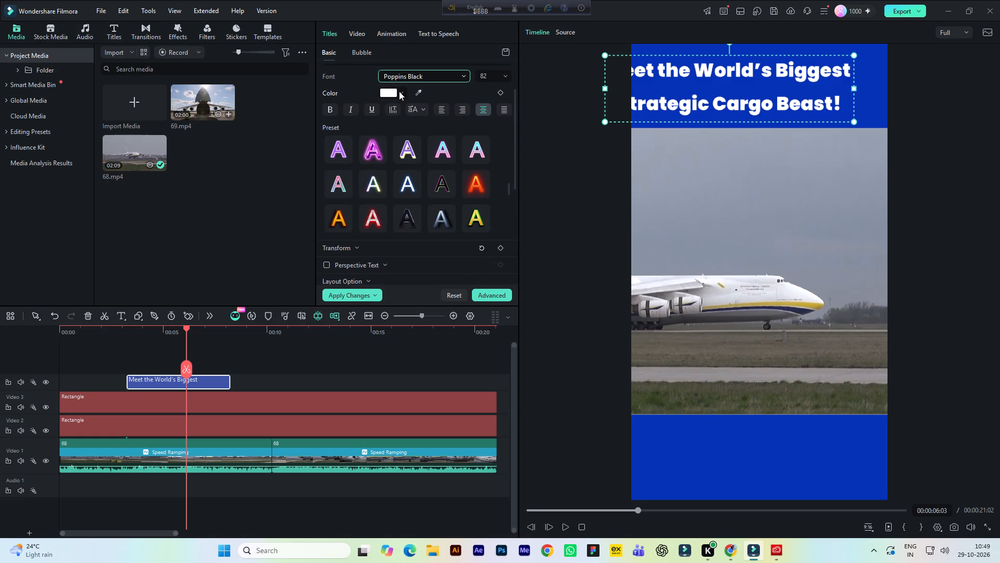
scroll(434, 96, up, 5)
Select the whole two-line title text and examine its Bezier Path, Shape and Shadow settings.
drag(390, 100, 317, 75)
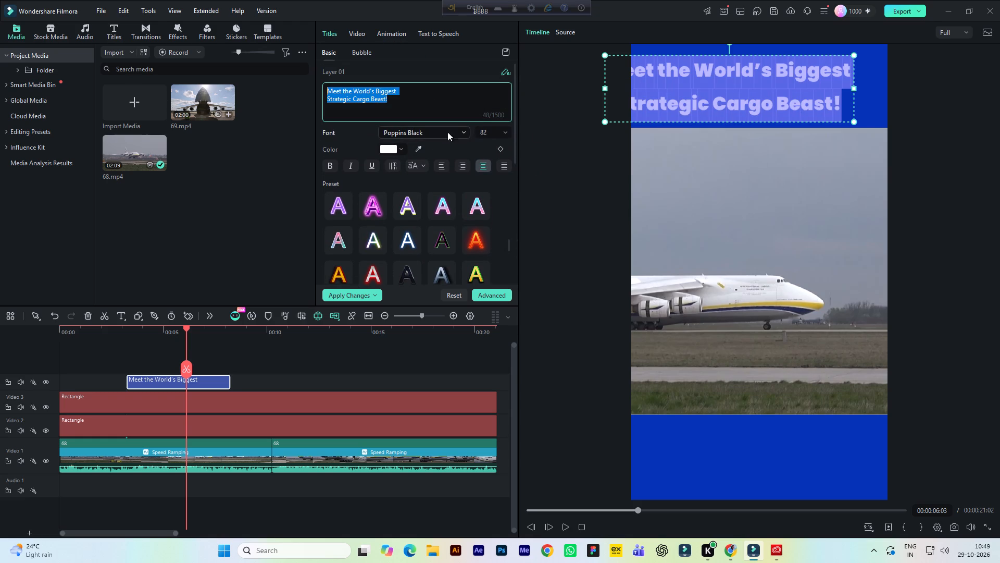
drag(515, 114, 521, 174)
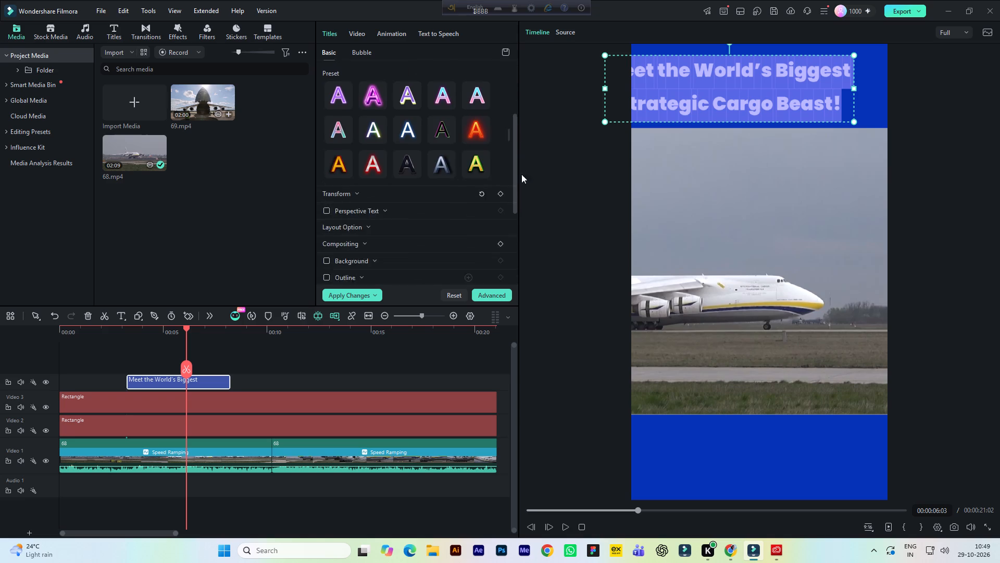
drag(521, 174, 518, 240)
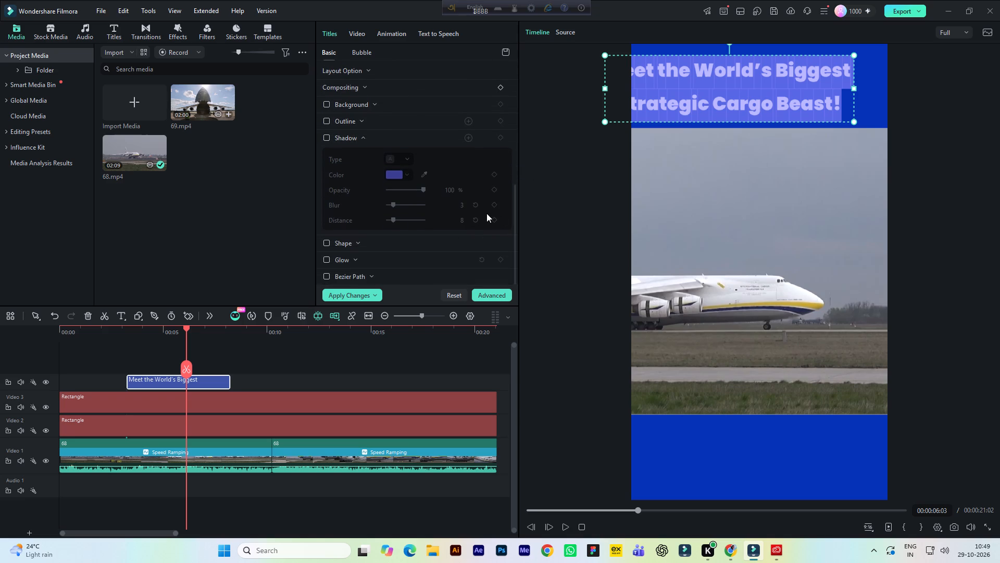
click(365, 138)
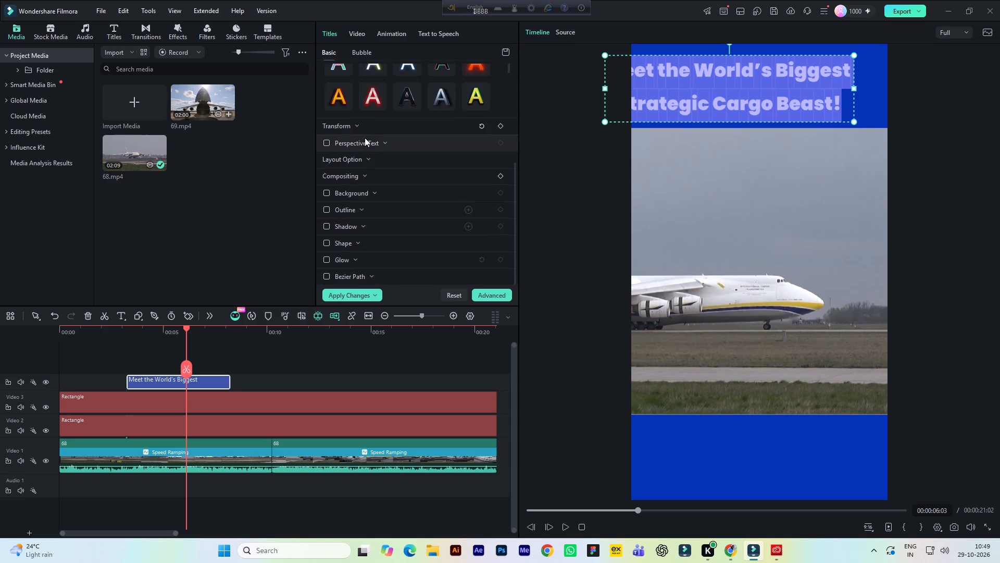
scroll(389, 193, down, 3)
click(374, 276)
scroll(380, 258, down, 4)
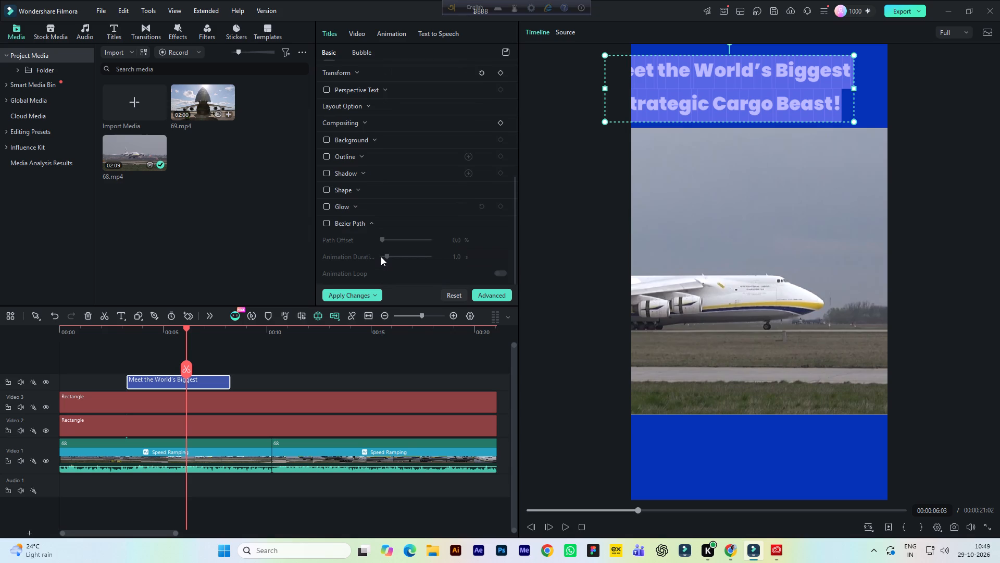
click(363, 203)
click(357, 200)
click(360, 193)
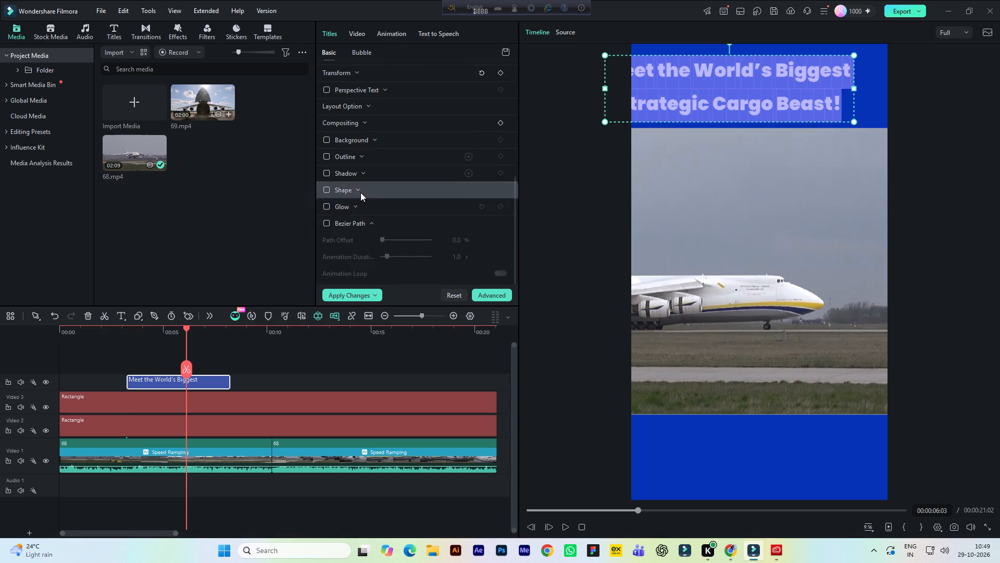
click(361, 175)
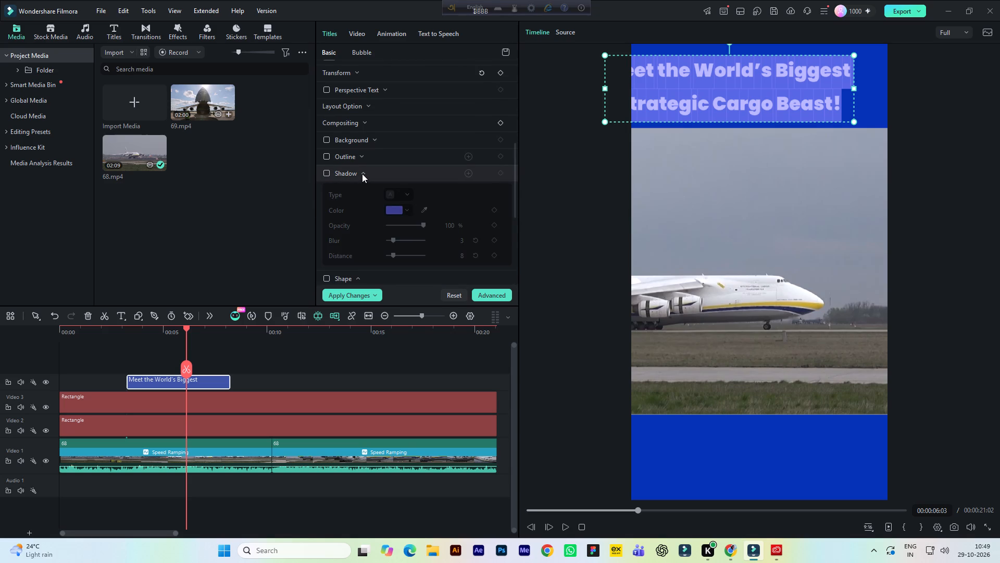
scroll(362, 174, down, 2)
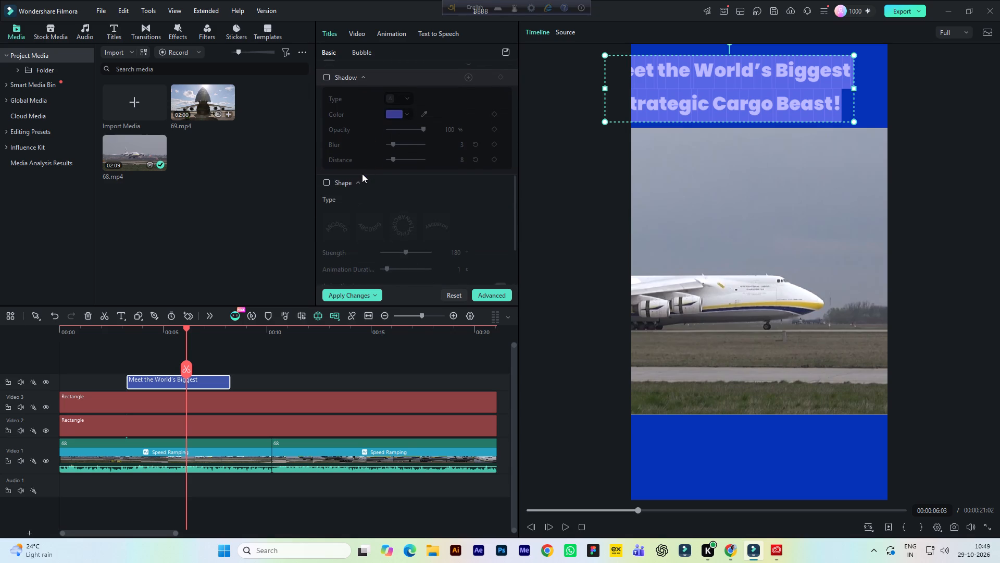
scroll(362, 174, up, 2)
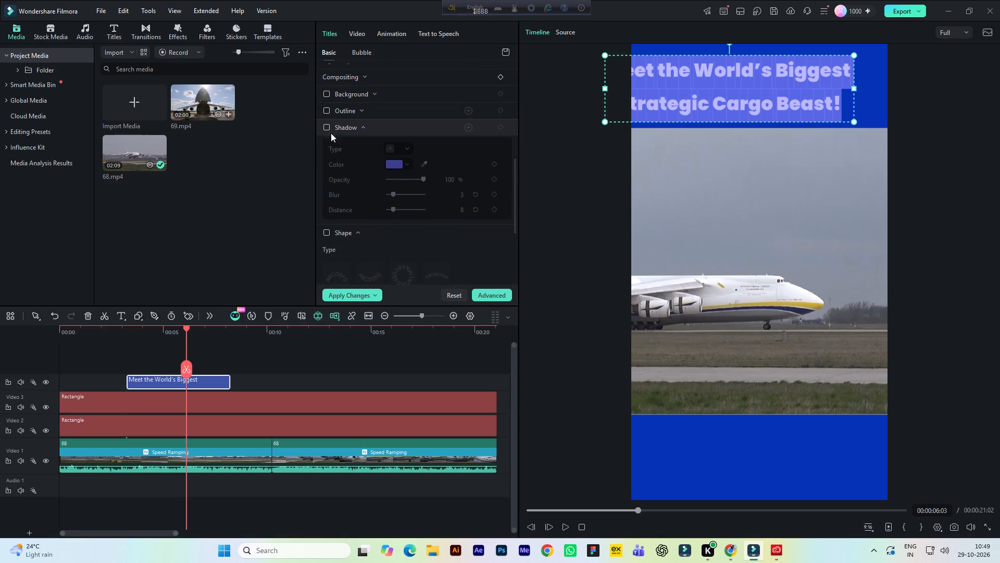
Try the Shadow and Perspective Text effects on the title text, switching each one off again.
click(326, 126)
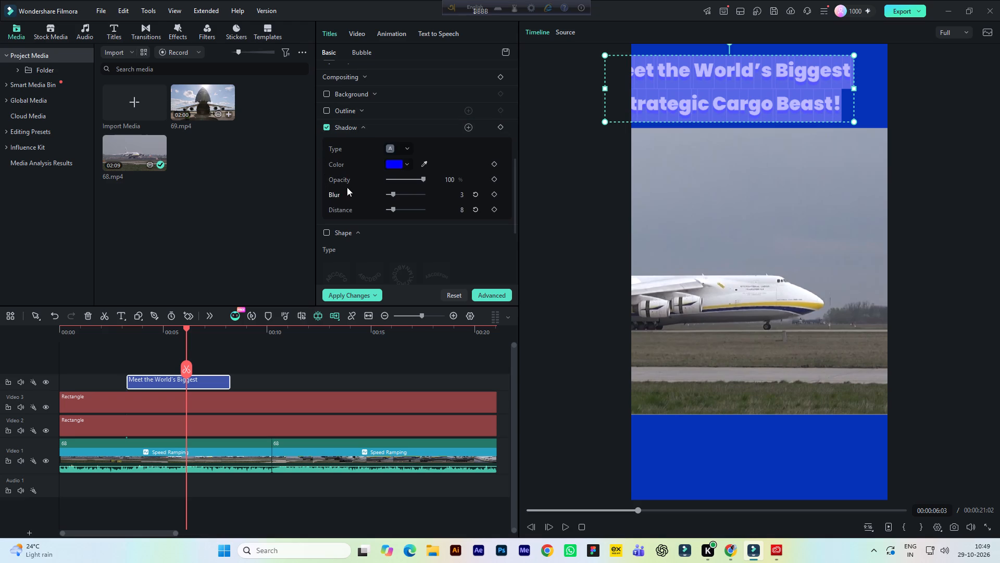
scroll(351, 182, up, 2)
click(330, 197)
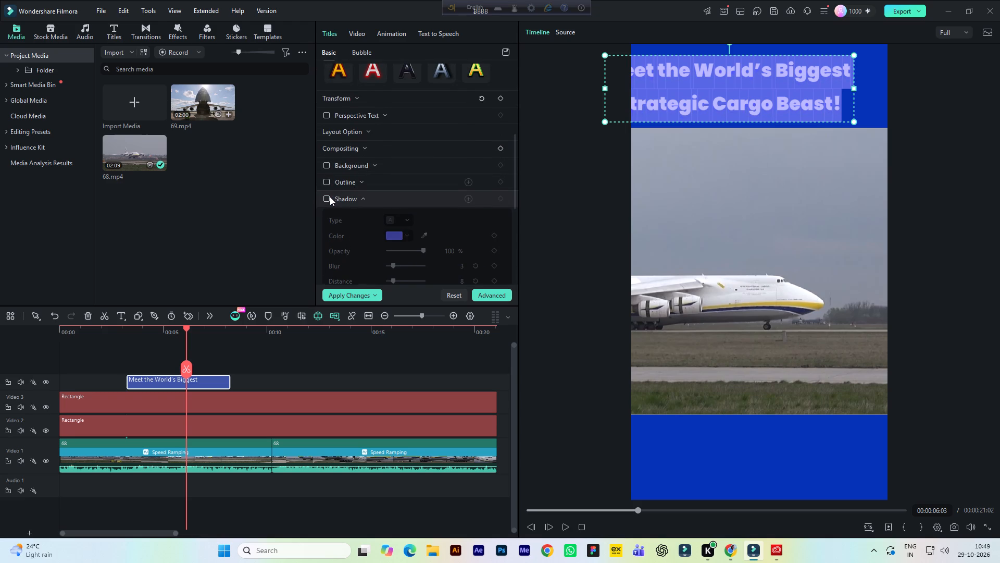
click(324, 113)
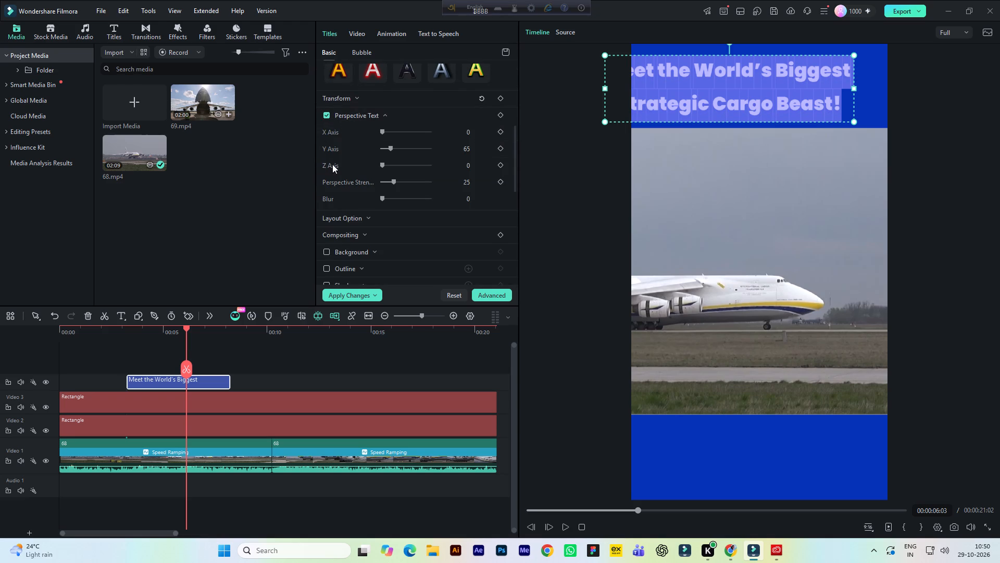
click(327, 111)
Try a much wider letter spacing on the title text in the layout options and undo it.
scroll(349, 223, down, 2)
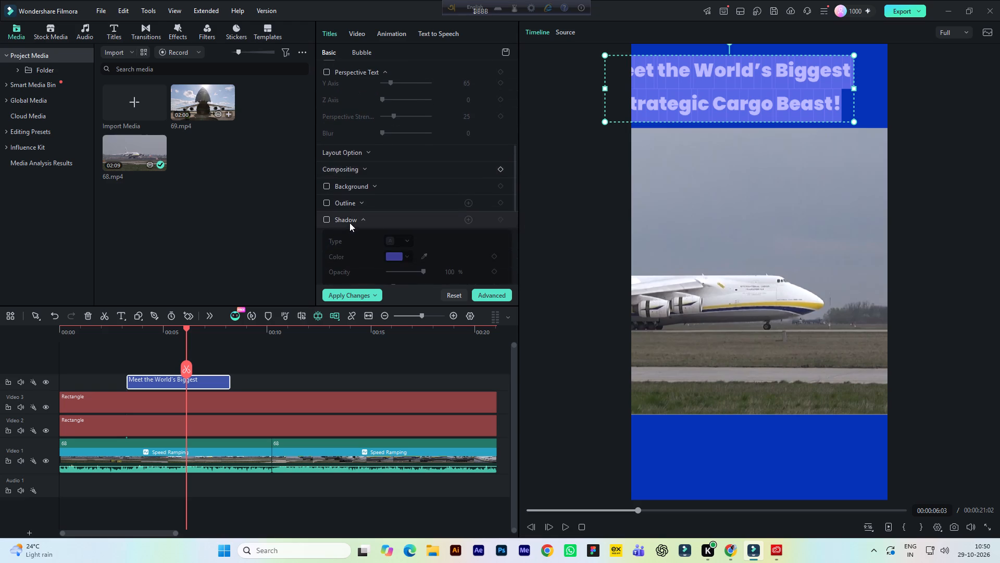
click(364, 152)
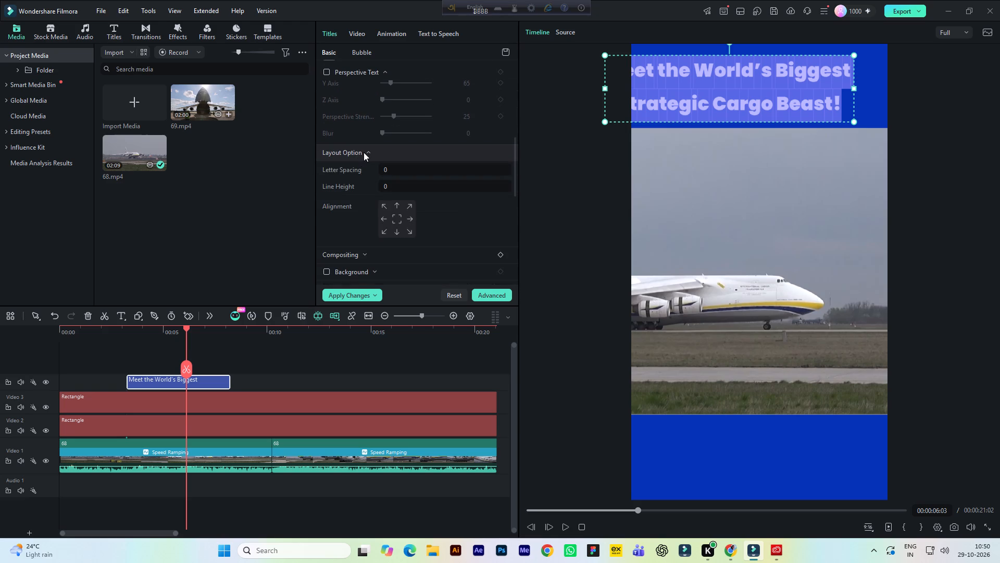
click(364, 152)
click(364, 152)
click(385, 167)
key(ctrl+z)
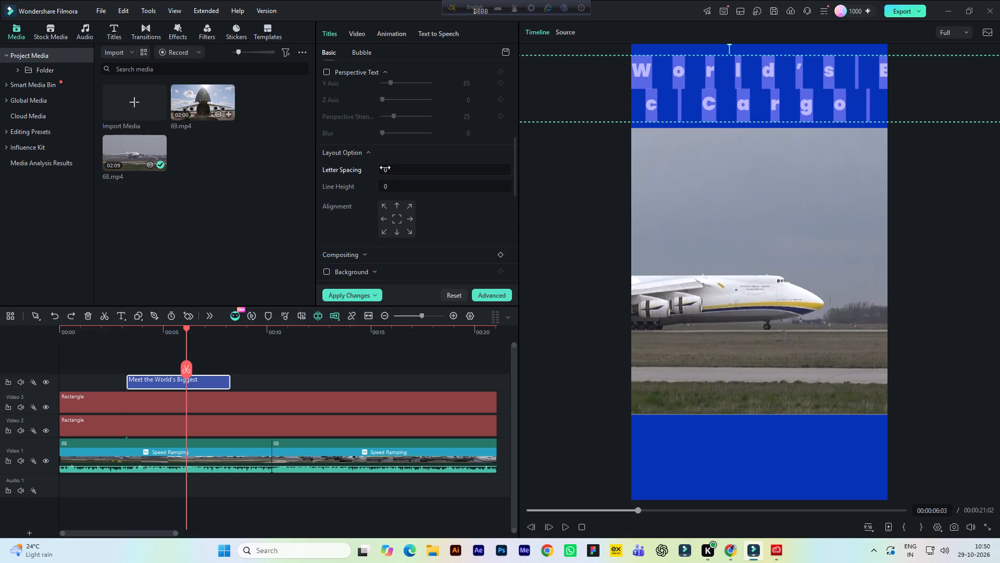
Set the title text's line height to -35.
click(384, 188)
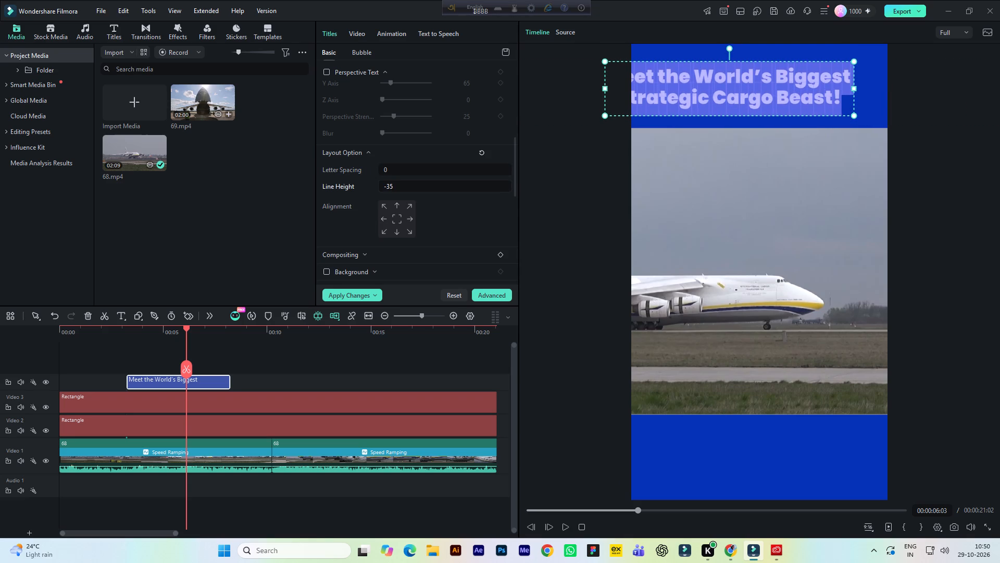
Move the title fully inside the frame, centred horizontally and just above the video in the upper blue band.
click(545, 150)
click(635, 98)
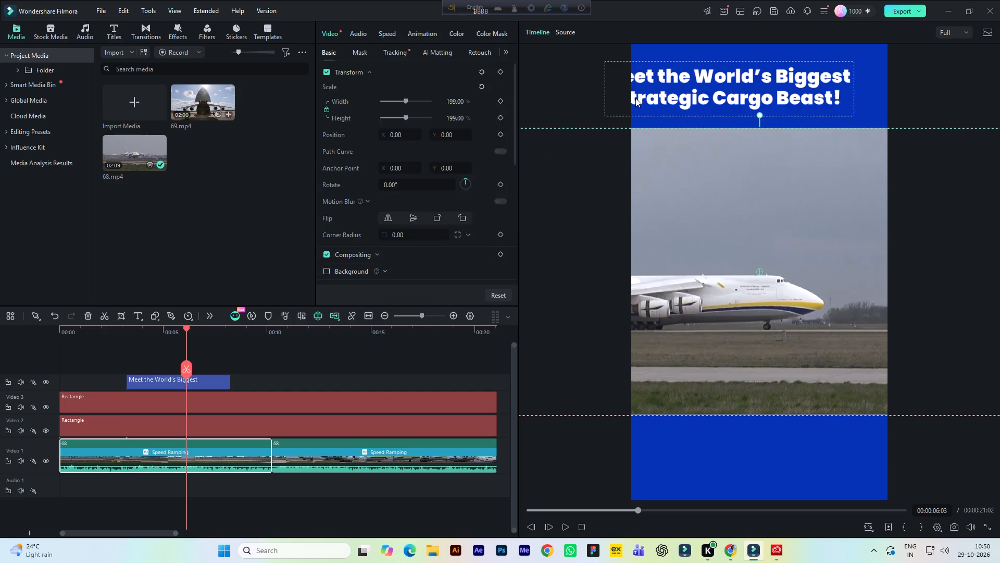
drag(636, 98, 667, 104)
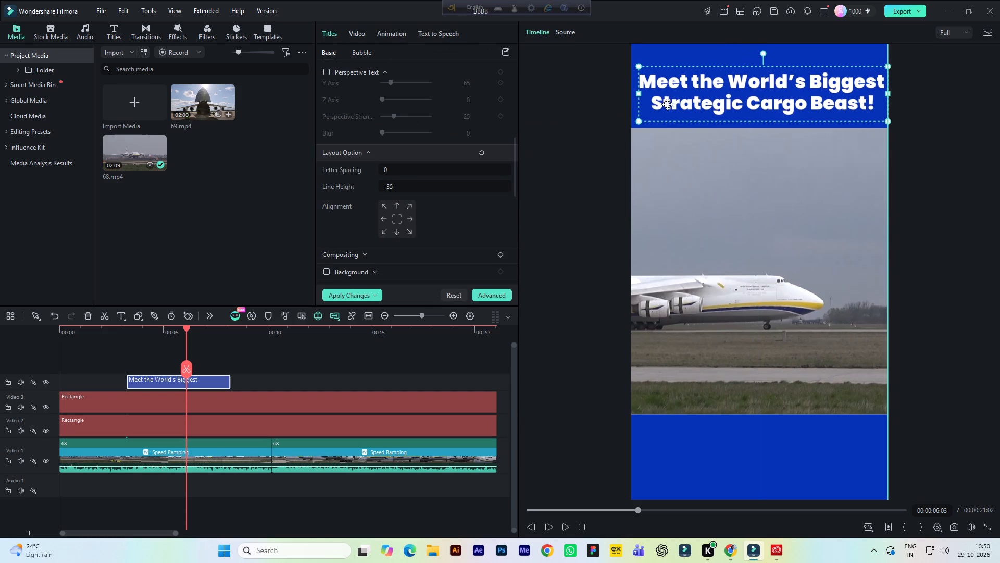
drag(667, 104, 667, 110)
click(732, 555)
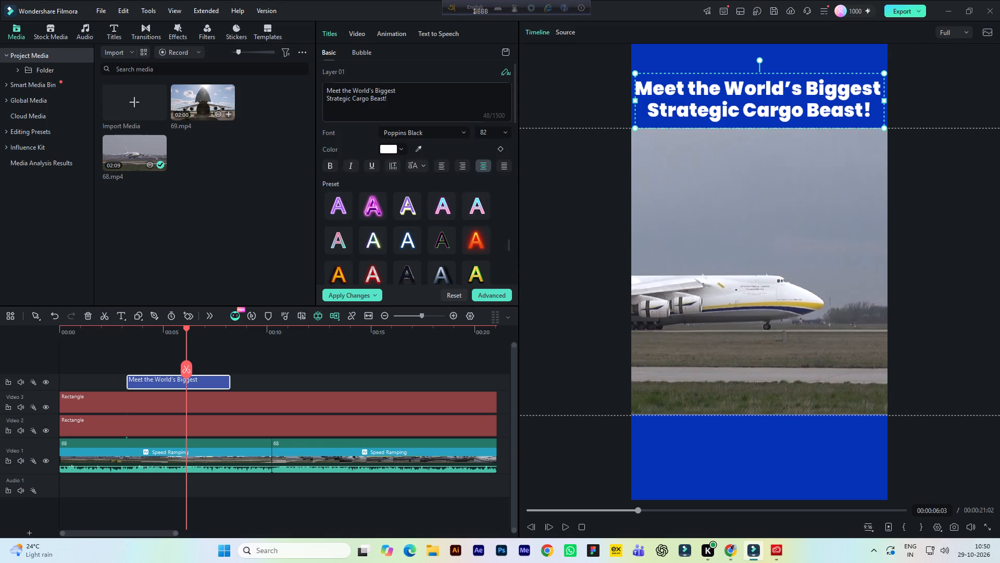
drag(407, 108, 311, 78)
key(ctrl+v)
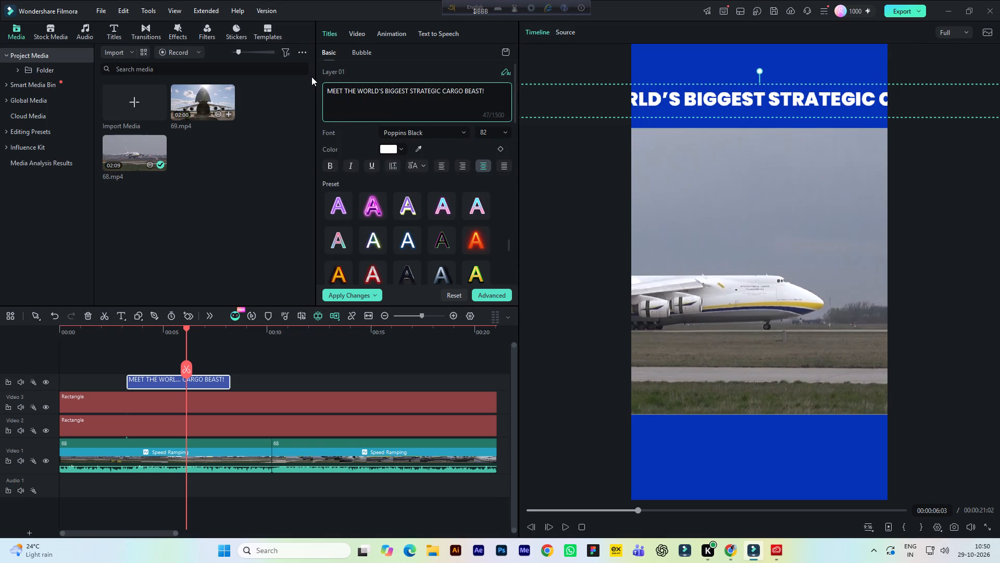
click(410, 91)
key(Return)
Reduce the whole title text's font size to 70 and save the project.
drag(413, 102, 283, 74)
click(490, 133)
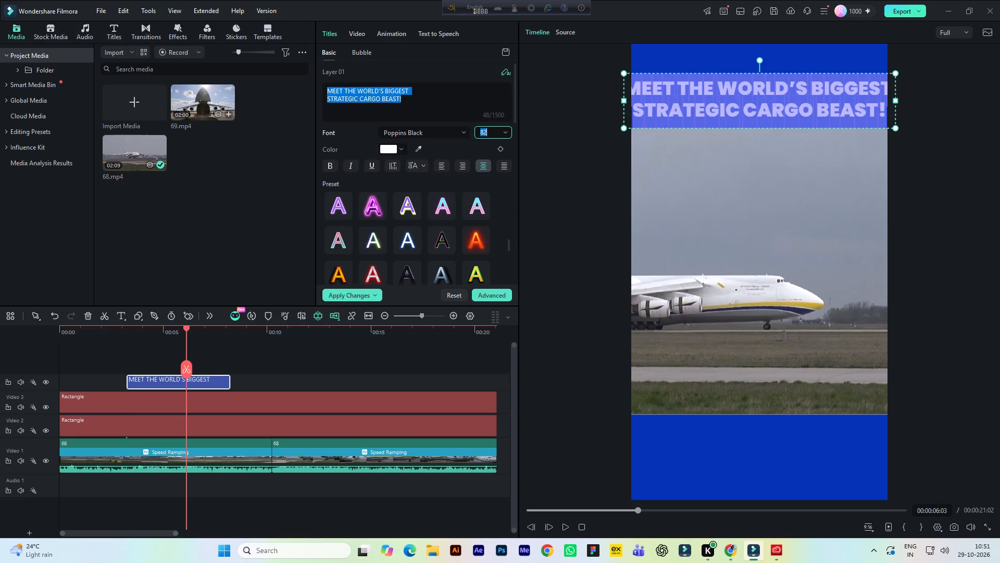
text(75)
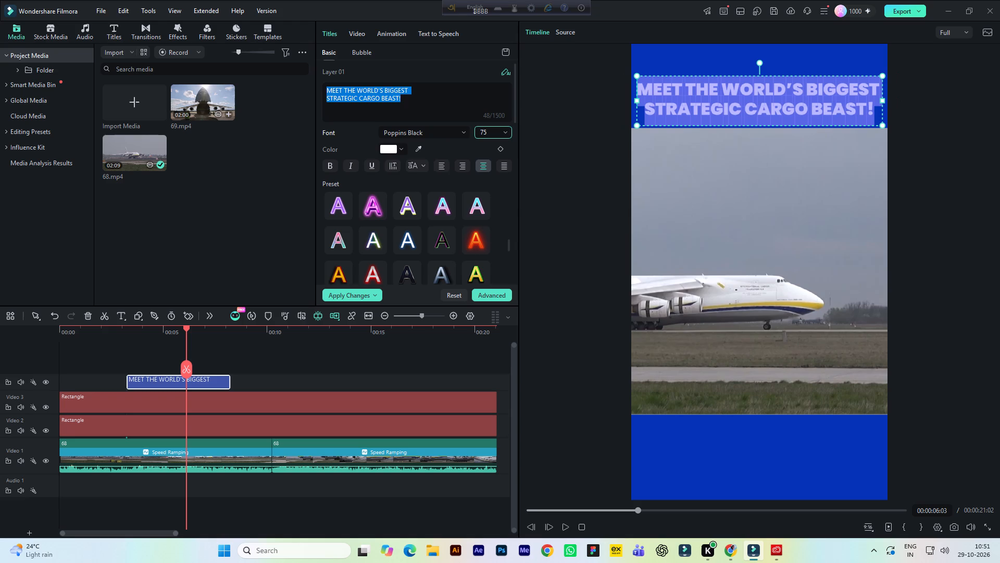
drag(488, 137, 469, 132)
key(7)
key(0)
click(229, 195)
click(595, 167)
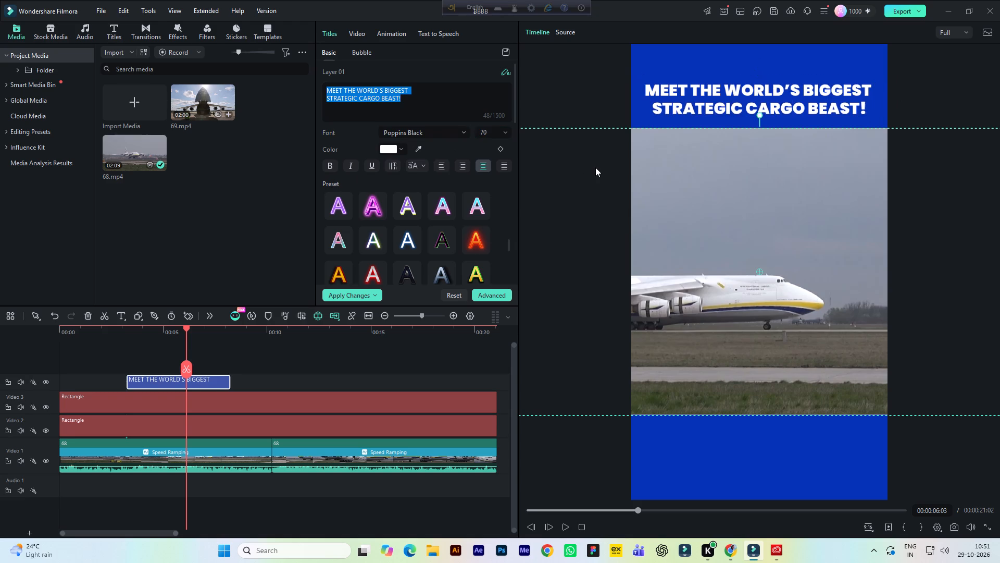
key(ctrl+s)
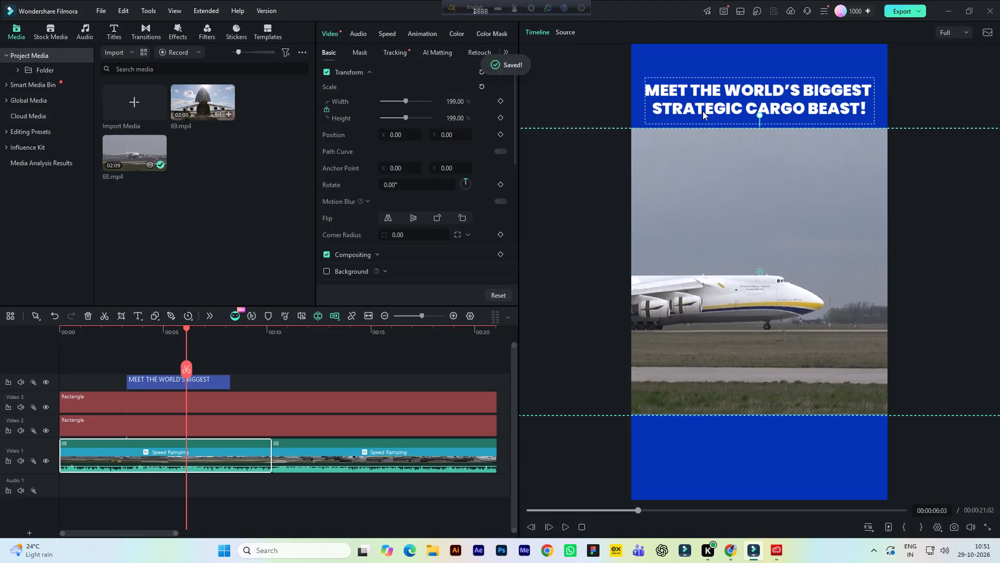
Move the title down in the upper blue band until its second line sits just above the video, keeping it centred horizontally.
click(703, 111)
click(721, 111)
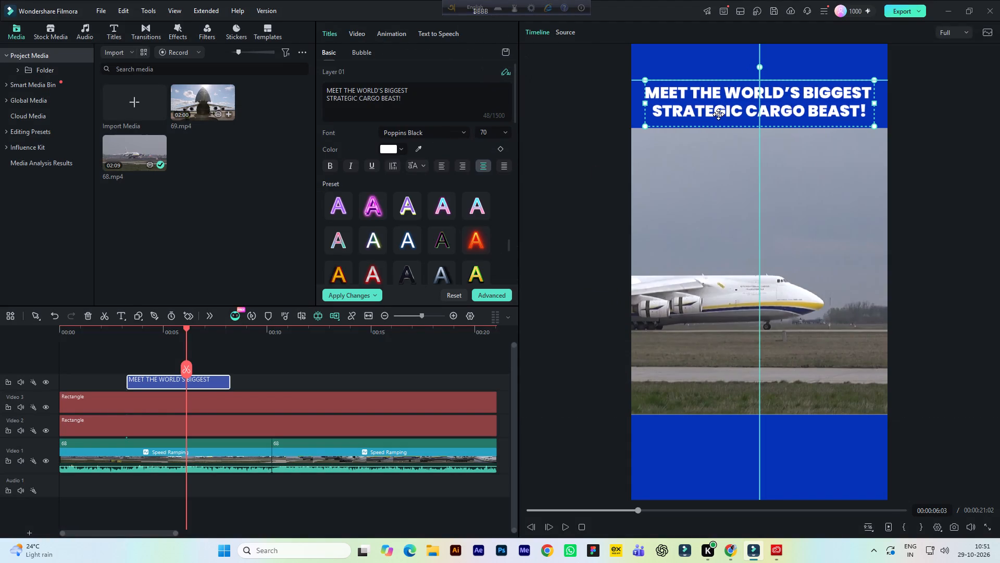
key(Down)
key(Down)
key(Down)
key(Down)
key(Down)
key(Down)
key(Down)
key(Down)
key(Down)
key(Down)
key(Down)
key(Down)
key(Down)
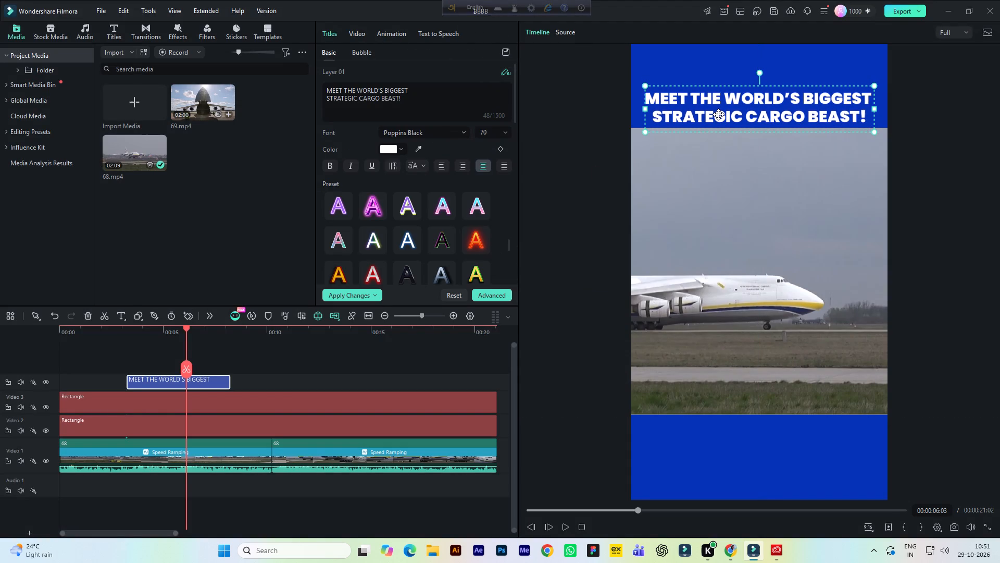
click(695, 114)
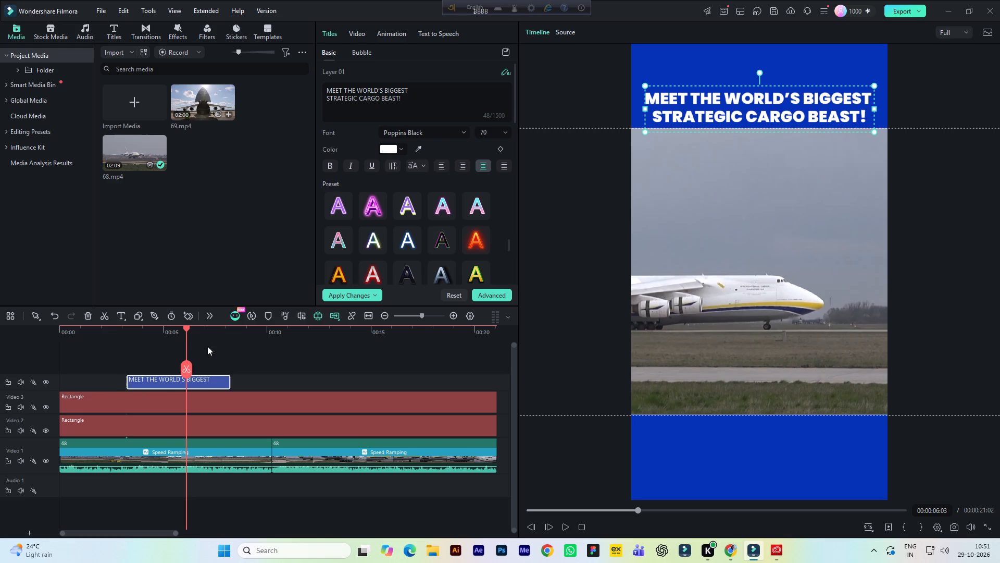
Extend the title clip to span the whole timeline, from 00:00:00:00 to 00:00:21:02.
drag(227, 335, 218, 335)
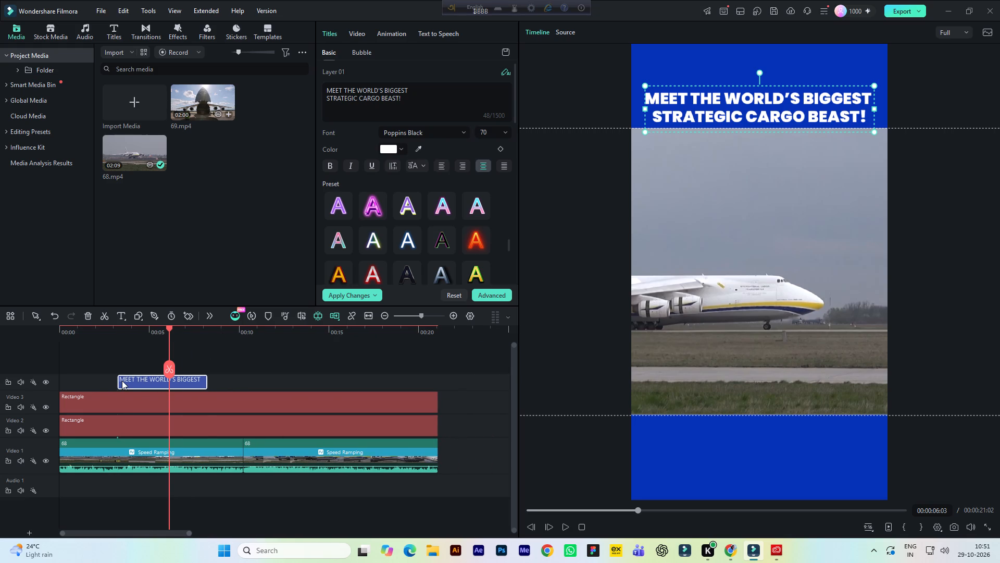
drag(119, 381, 45, 384)
drag(207, 377, 419, 377)
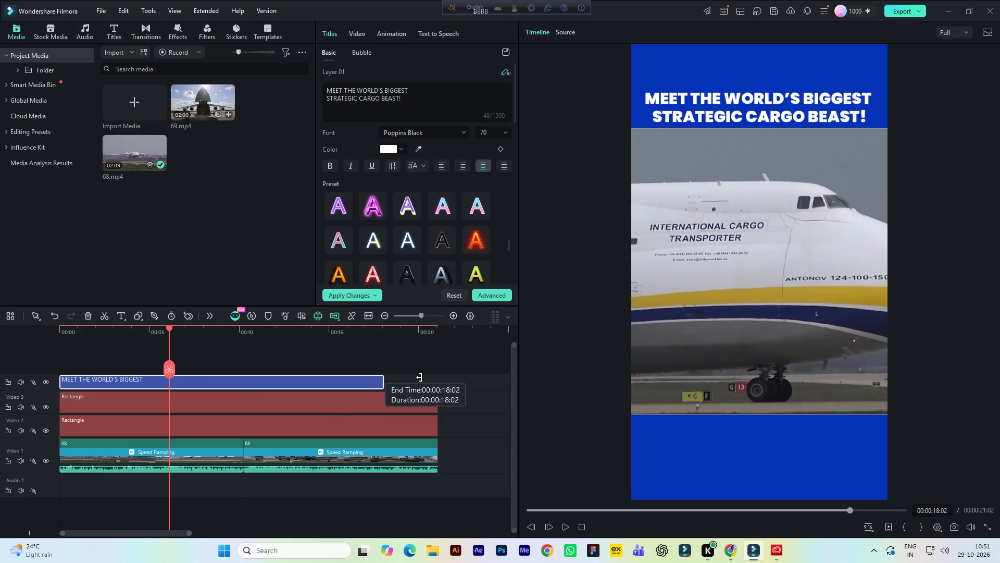
drag(419, 377, 436, 378)
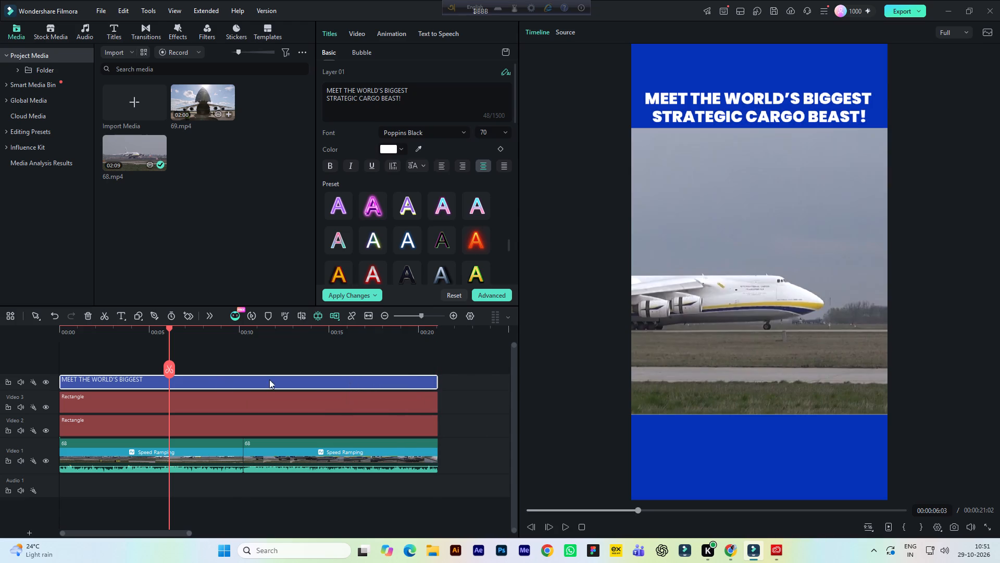
Duplicate the full-length title clip onto a new track directly above it.
alt+drag(144, 386, 143, 374)
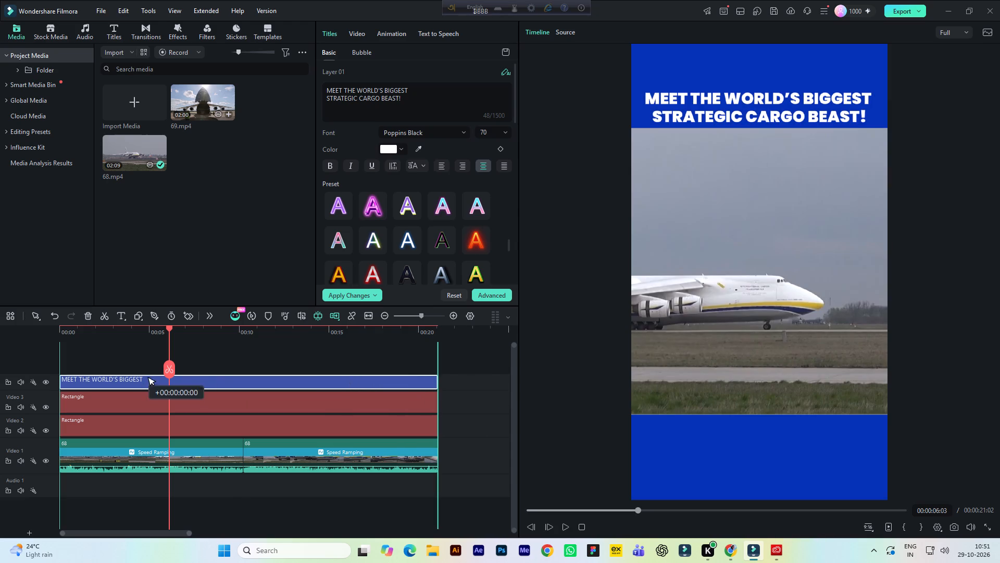
alt+drag(143, 374, 143, 367)
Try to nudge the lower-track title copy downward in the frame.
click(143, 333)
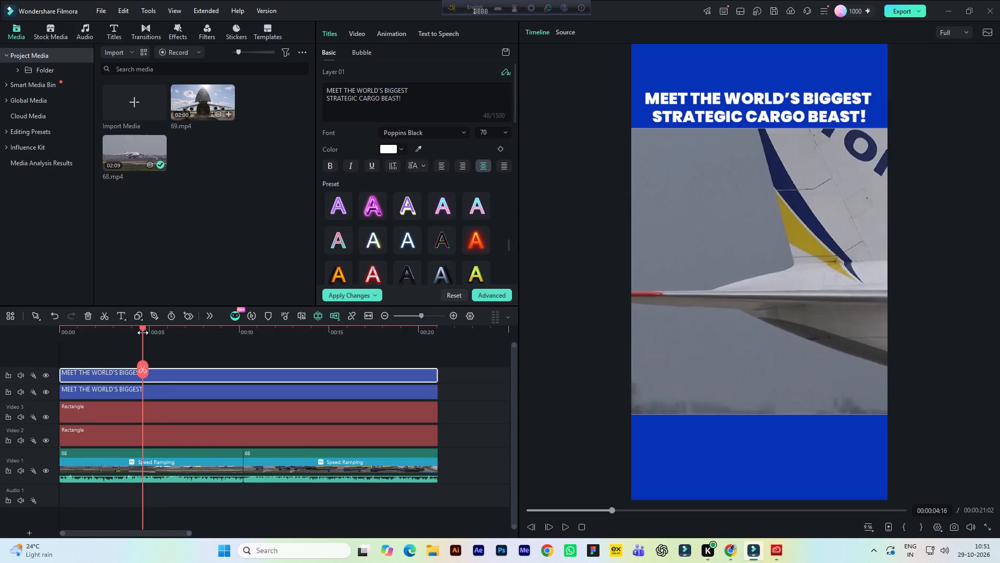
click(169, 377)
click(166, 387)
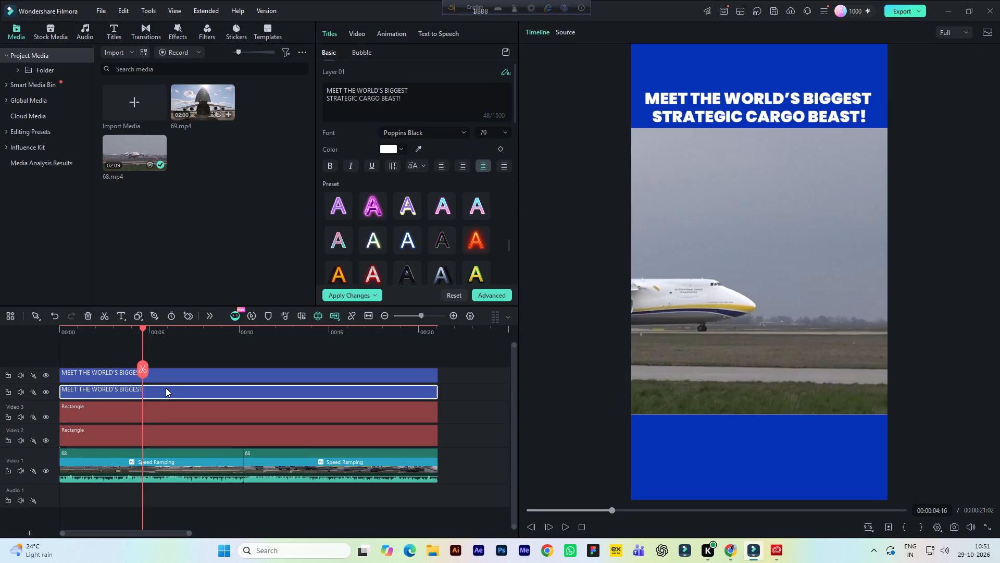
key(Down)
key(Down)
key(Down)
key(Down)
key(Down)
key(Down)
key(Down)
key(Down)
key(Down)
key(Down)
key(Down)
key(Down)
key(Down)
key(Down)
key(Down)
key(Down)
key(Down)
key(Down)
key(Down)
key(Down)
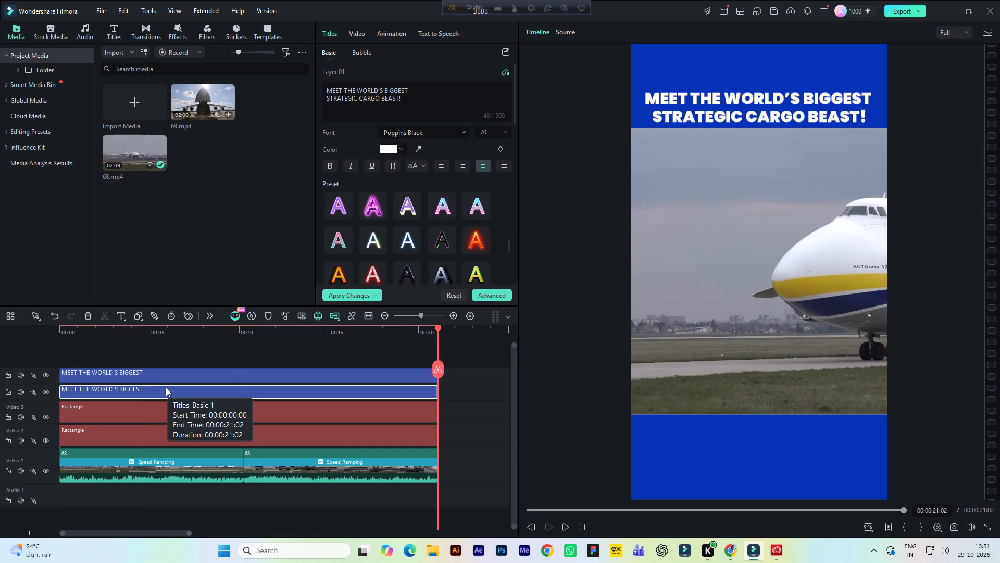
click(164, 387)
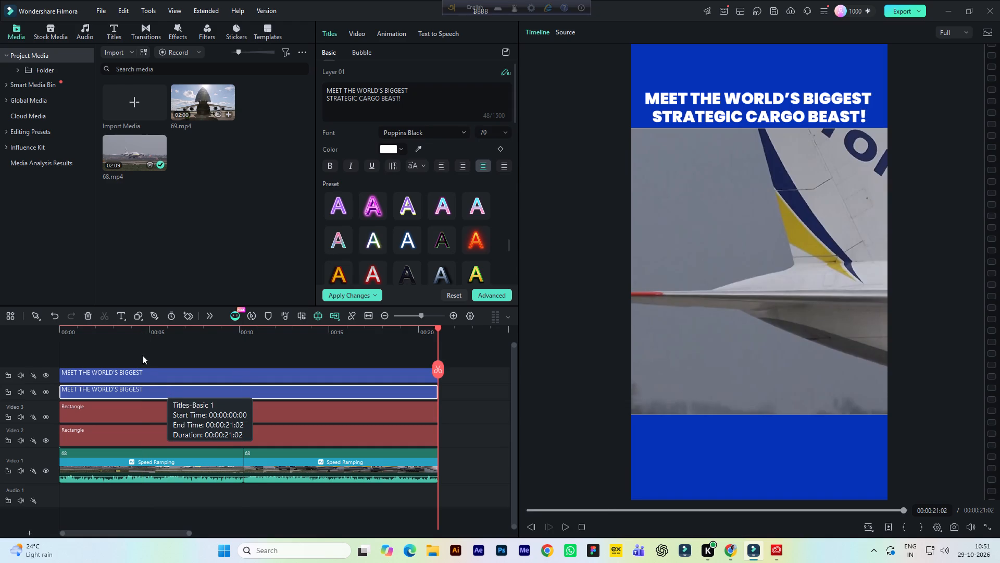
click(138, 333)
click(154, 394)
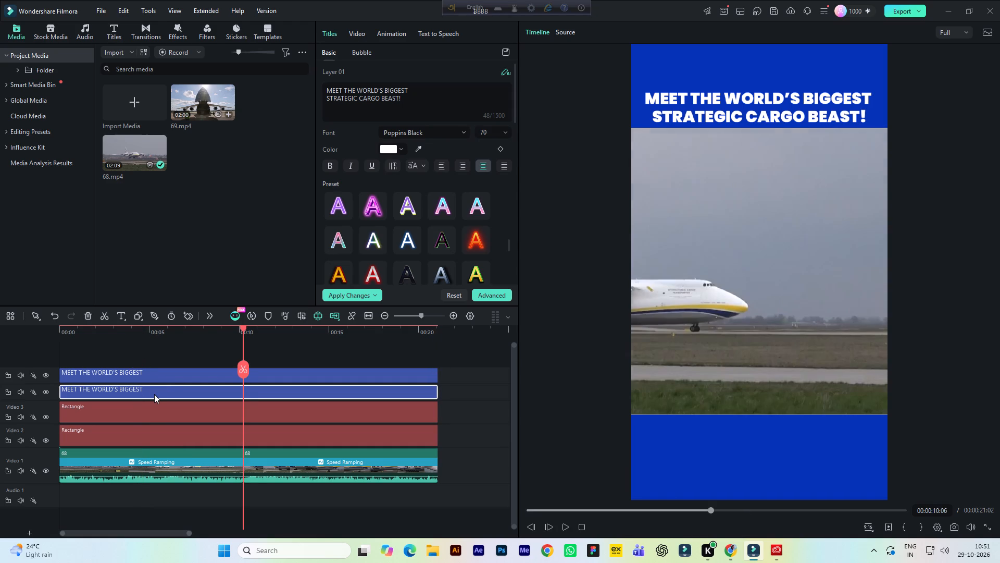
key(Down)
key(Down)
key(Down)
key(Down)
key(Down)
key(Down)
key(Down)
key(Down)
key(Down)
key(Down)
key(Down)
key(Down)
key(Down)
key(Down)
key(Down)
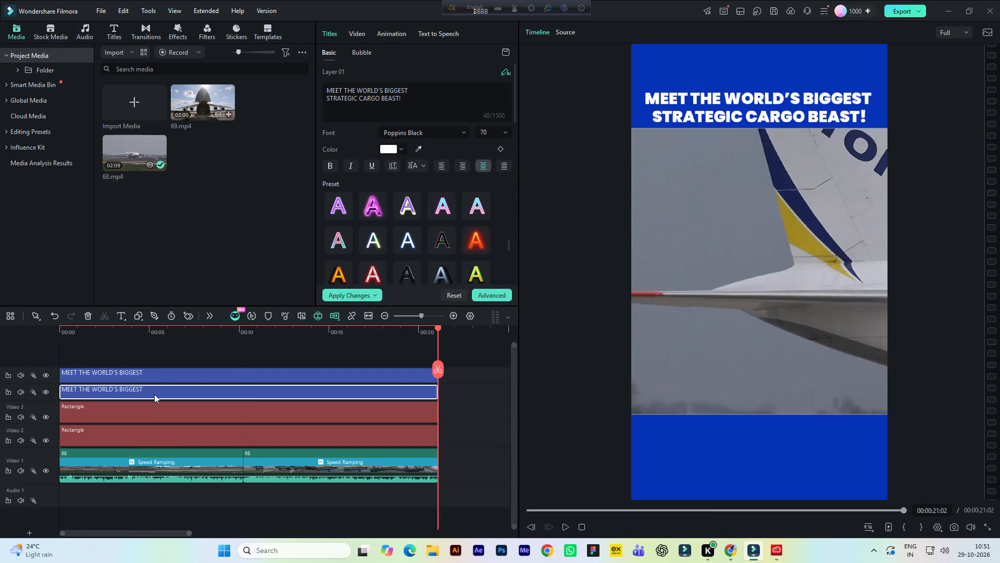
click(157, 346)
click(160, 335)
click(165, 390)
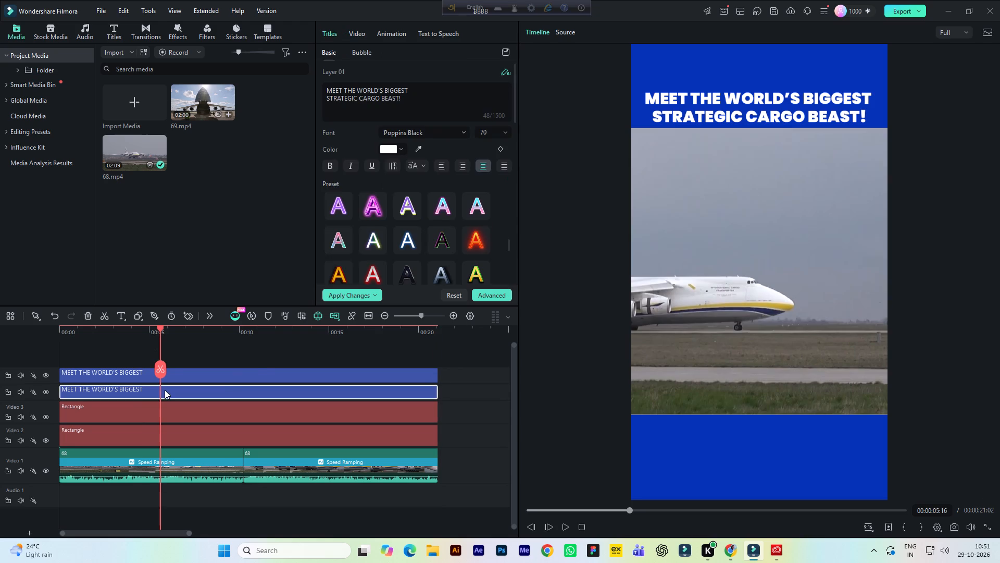
Separate the overlapping titles by raising the upper-track copy and moving the lower-track copy into the lower blue band.
click(704, 117)
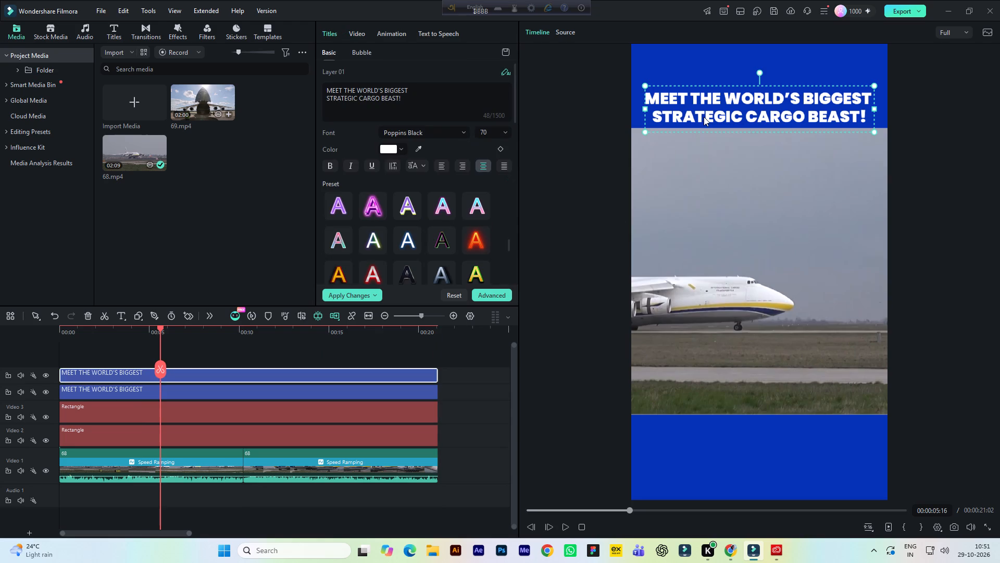
drag(704, 117, 700, 87)
click(713, 118)
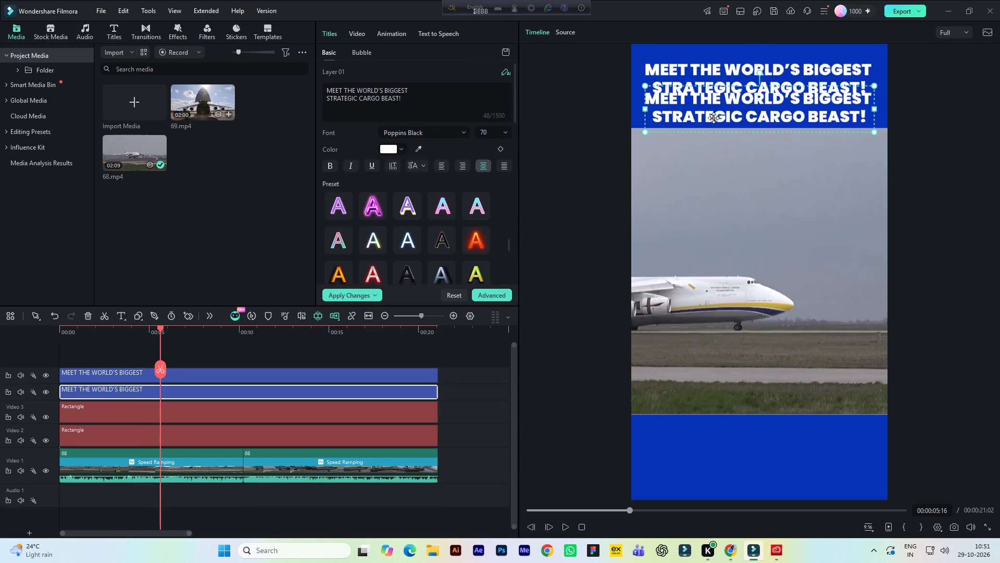
drag(714, 115, 720, 461)
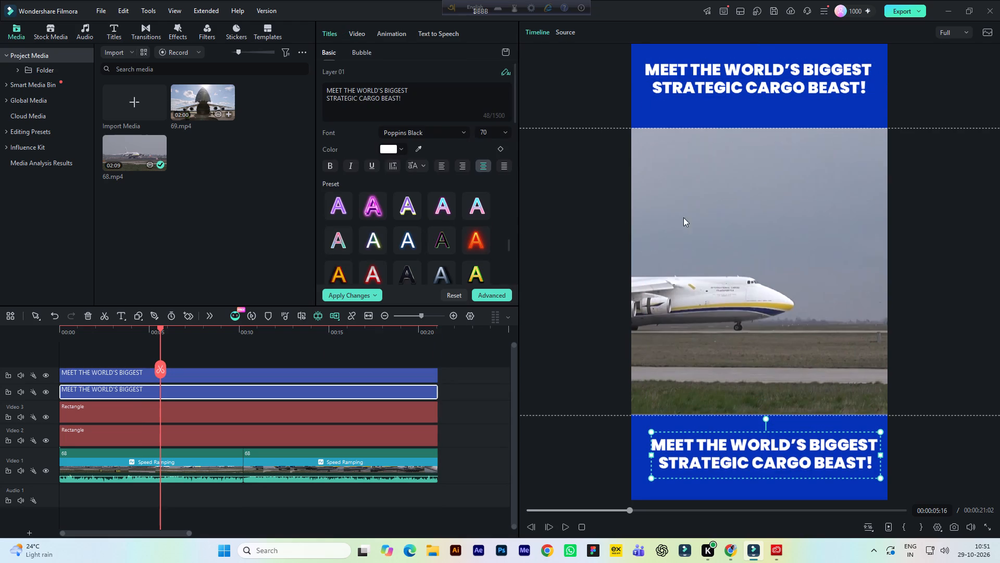
Lower the top title slightly toward the video within the upper blue band, keeping it centred horizontally.
click(686, 87)
drag(691, 86, 691, 103)
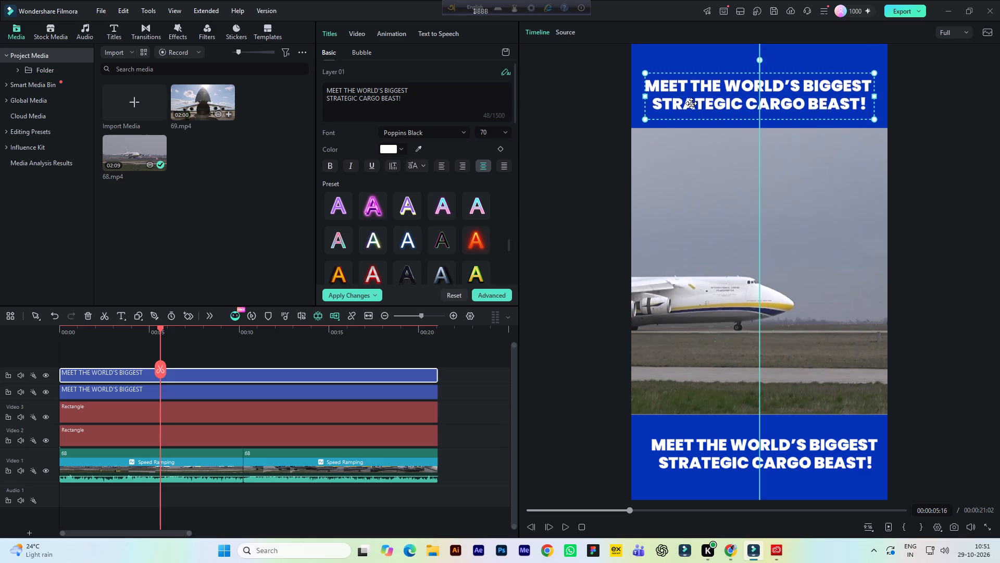
Move the upper title down and the lower title up, closer to the video within their blue bands, and save the project.
drag(691, 103, 691, 108)
click(591, 266)
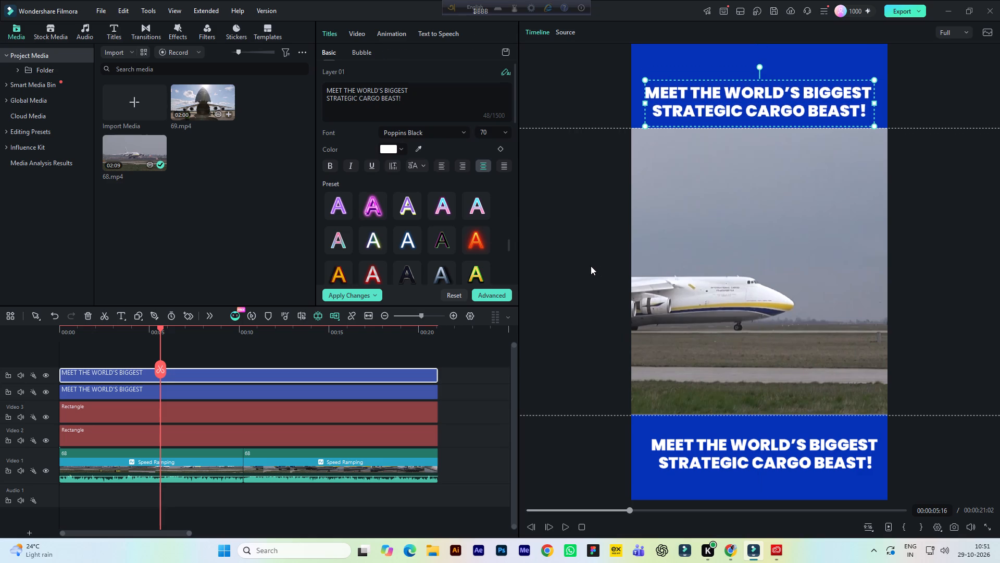
click(729, 456)
drag(727, 459, 726, 448)
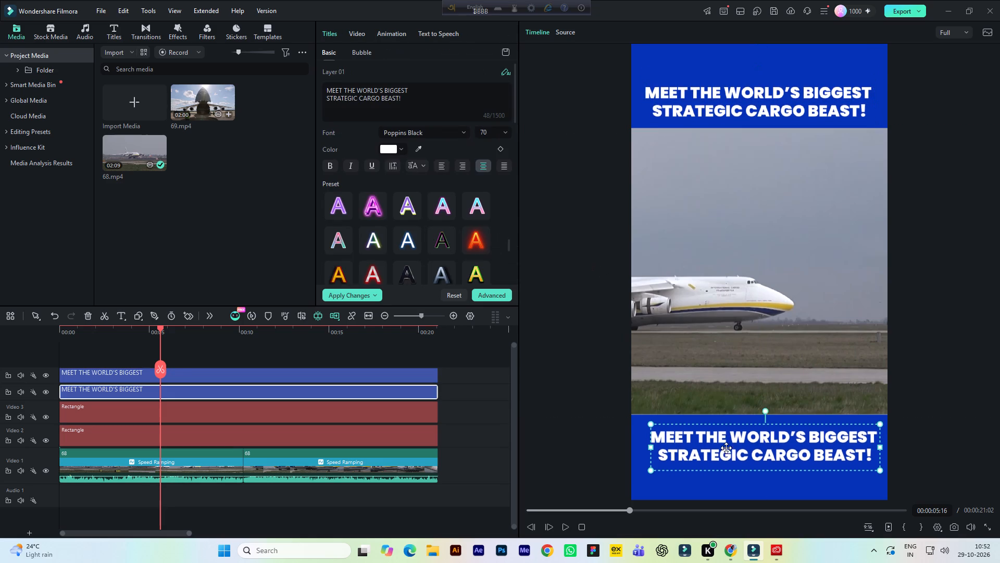
drag(726, 448, 726, 447)
key(ctrl+s)
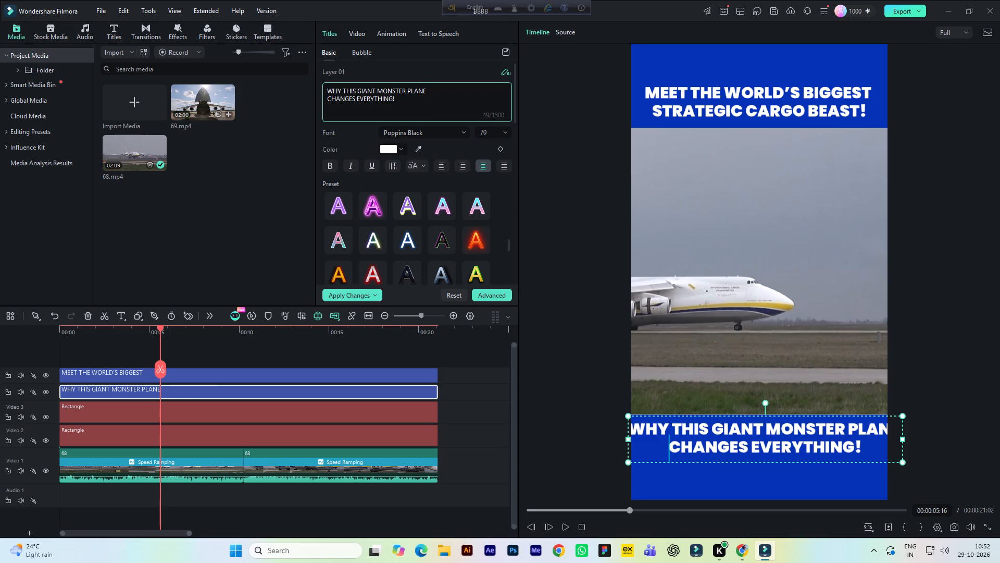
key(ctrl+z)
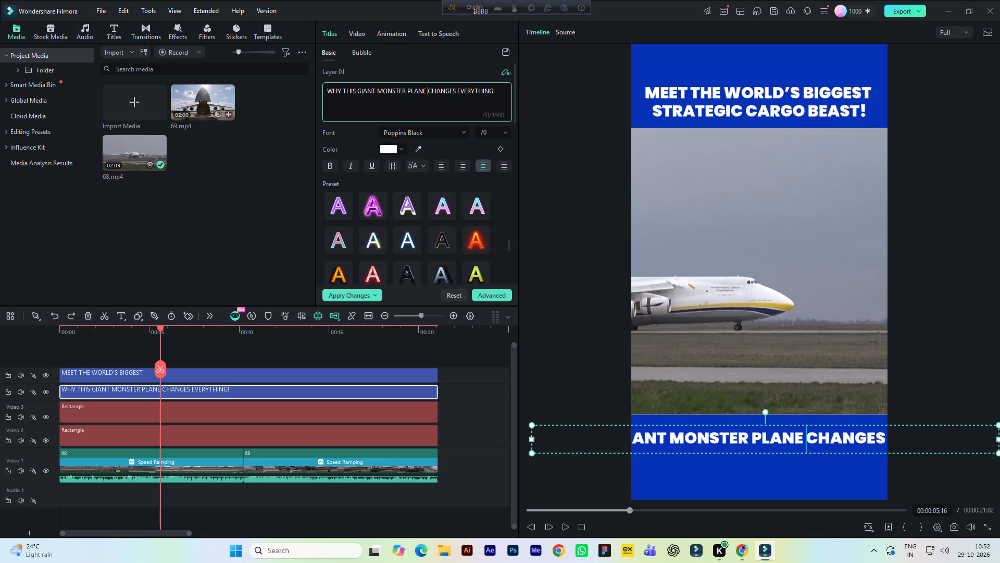
Split the lower title into two lines, with the break after MONSTER.
click(408, 89)
key(Return)
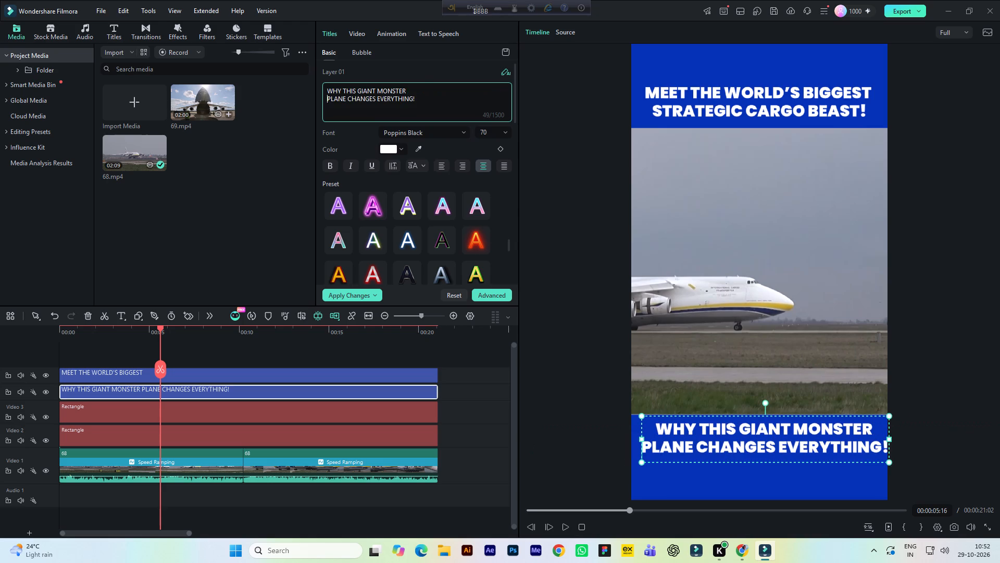
click(537, 191)
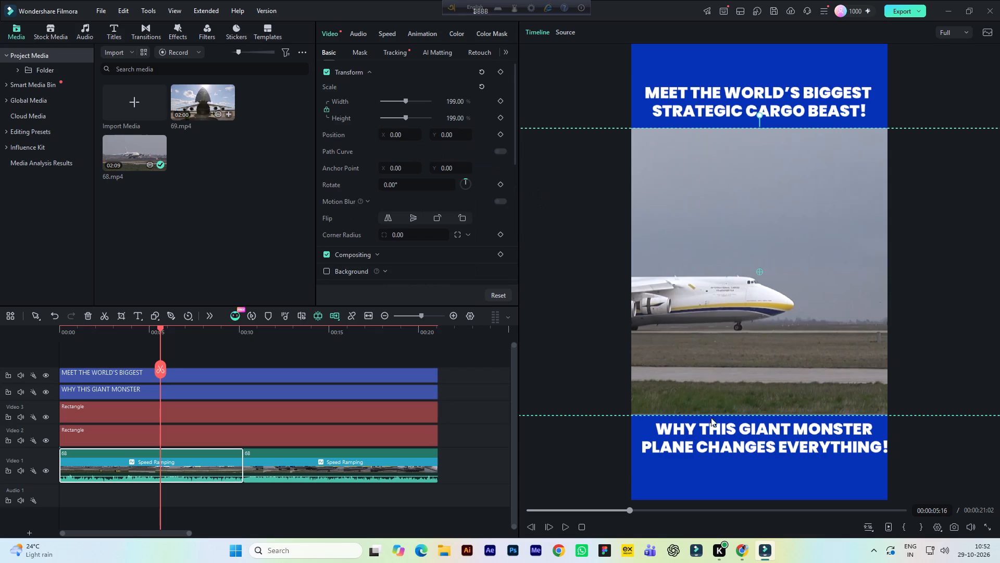
Centre the lower title horizontally in the frame and nudge it up close to the video's bottom edge.
click(711, 434)
drag(704, 449, 708, 451)
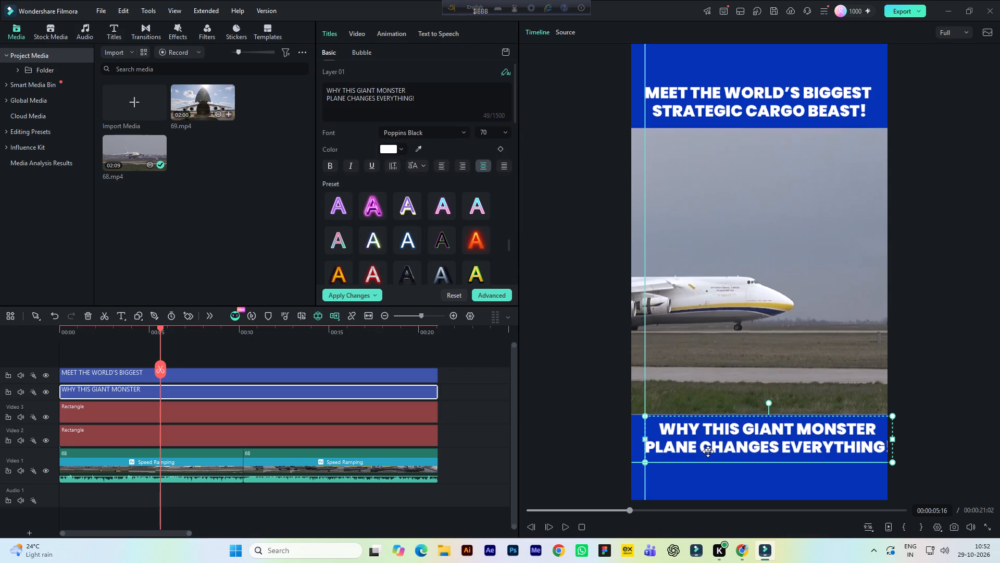
drag(708, 451, 699, 451)
key(Up)
key(Up)
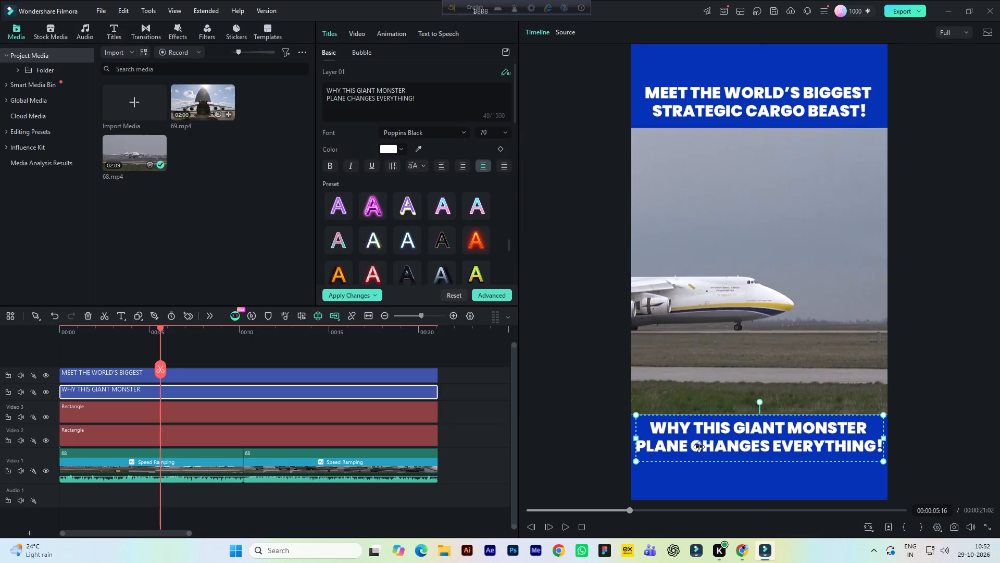
key(Up)
key(Up)
key(Up)
key(Up)
key(Up)
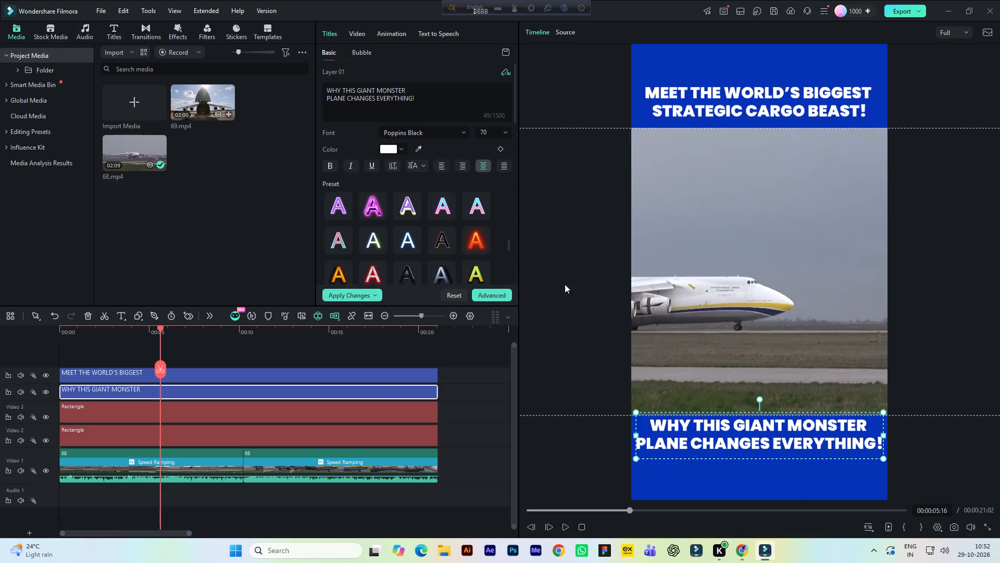
click(565, 284)
click(558, 88)
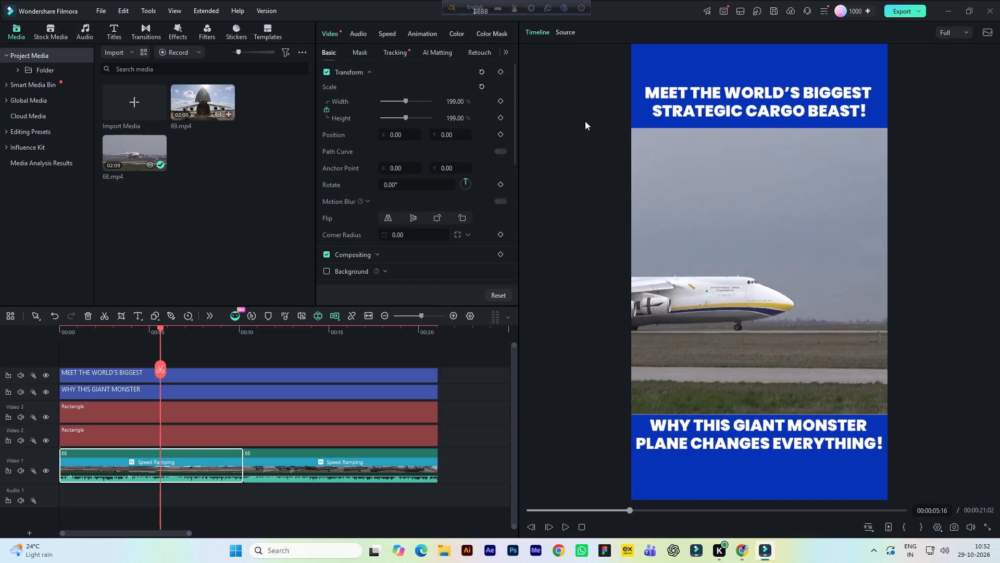
Nudge the upper title down close to the video's top edge and save the project.
click(687, 107)
key(Down)
key(Down)
key(Down)
key(Down)
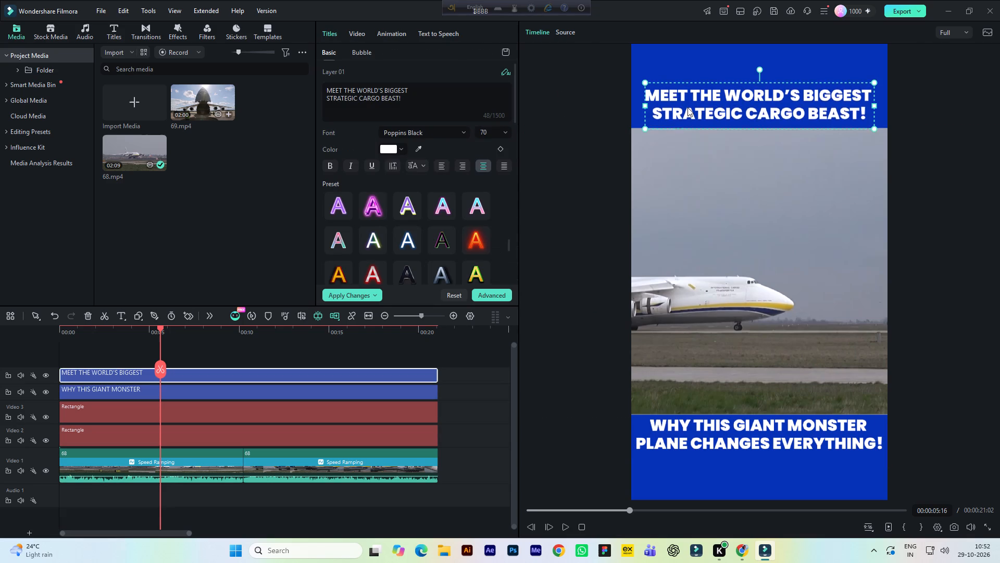
key(Down)
key(Down)
key(Down)
key(Down)
key(Down)
key(Down)
click(566, 87)
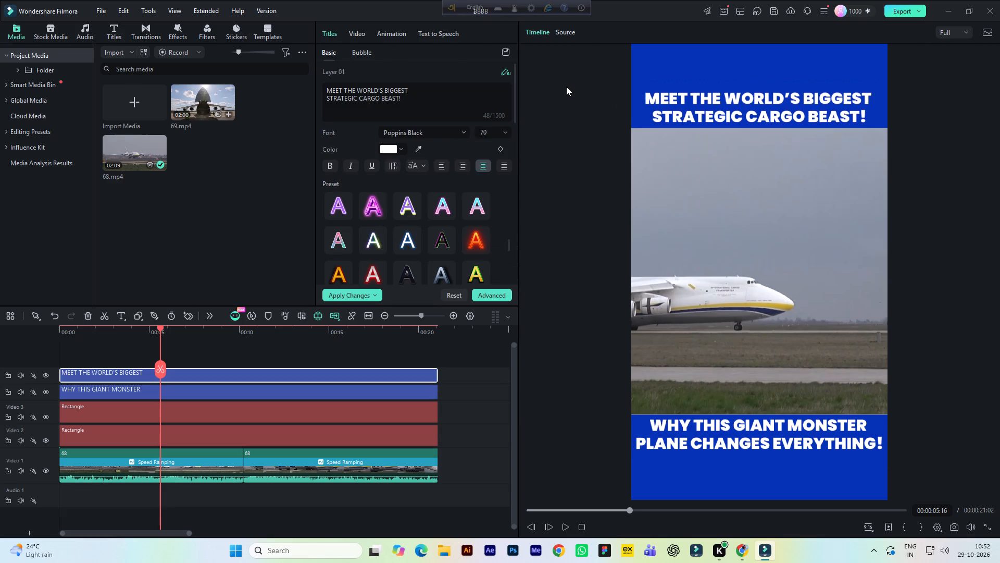
key(ctrl+s)
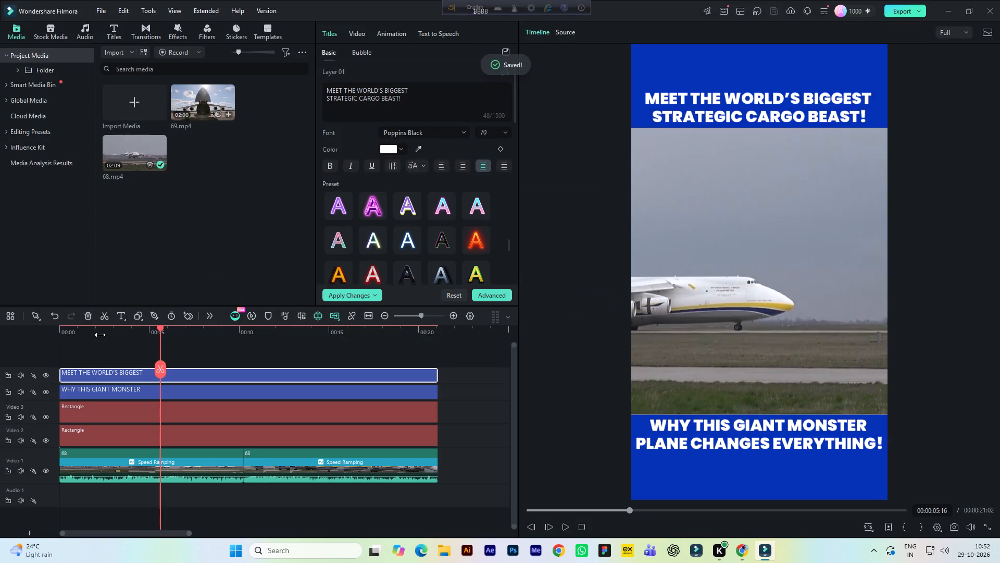
Return the playhead to the start of the timeline.
click(88, 334)
drag(89, 331, 52, 338)
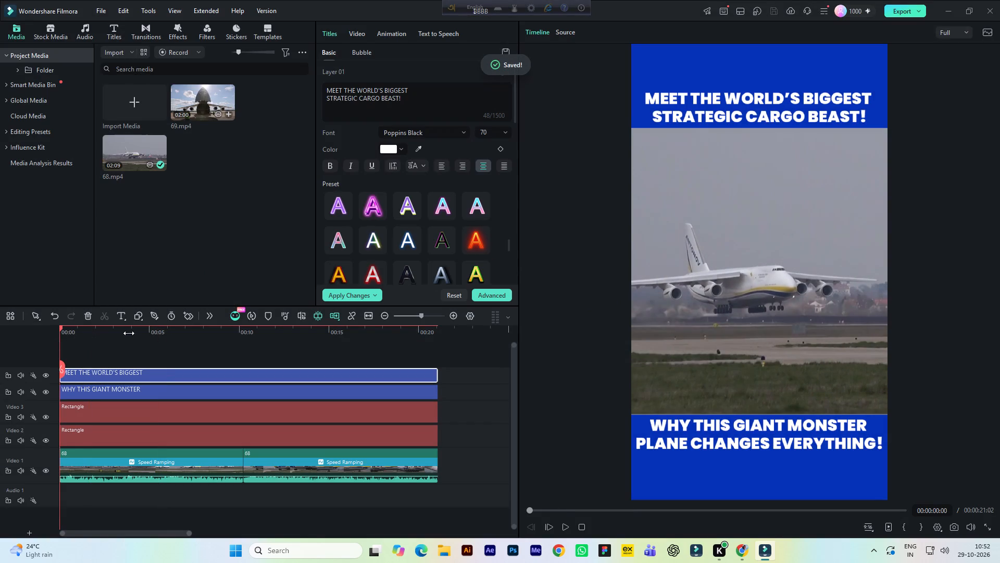
Switch to Windows Settings, check the Bluetooth devices, and minimise the window.
click(230, 547)
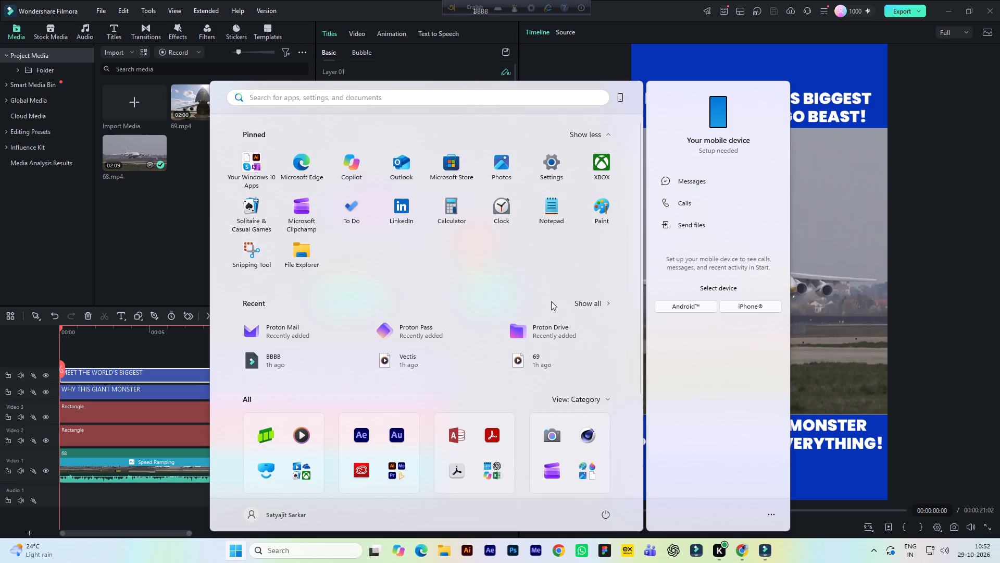
click(551, 158)
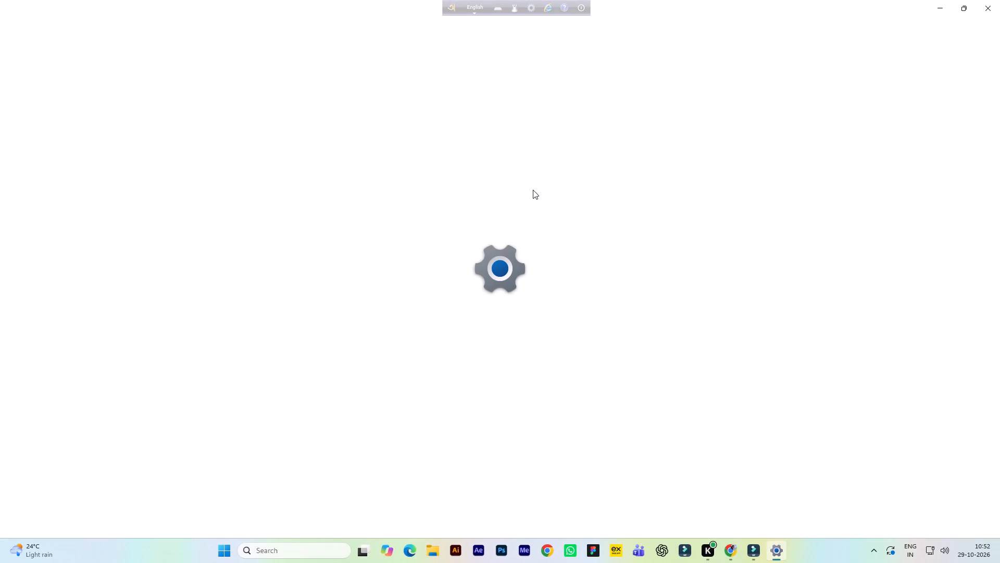
click(66, 117)
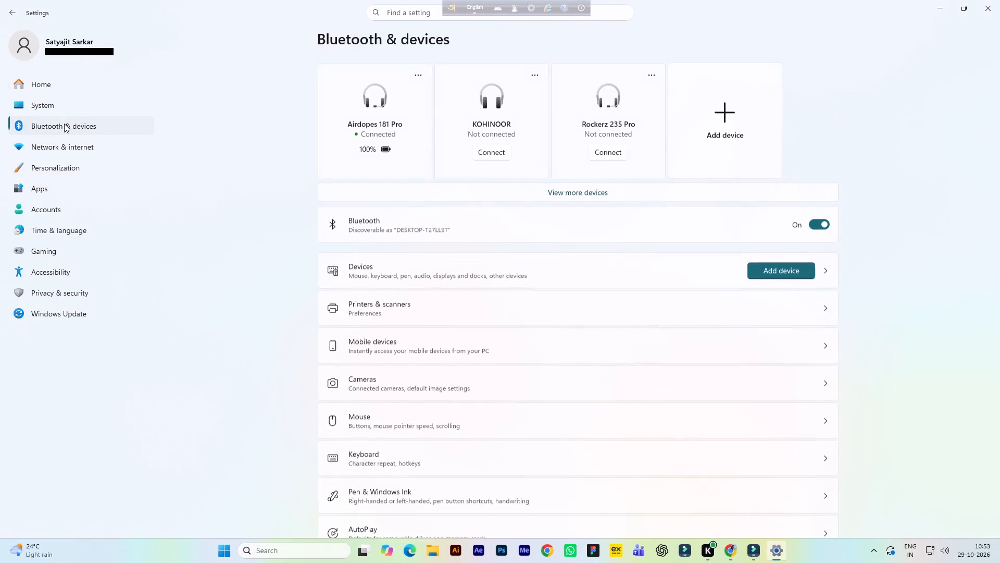
click(948, 7)
Play the short from the start and pause at about 10 seconds.
key(space)
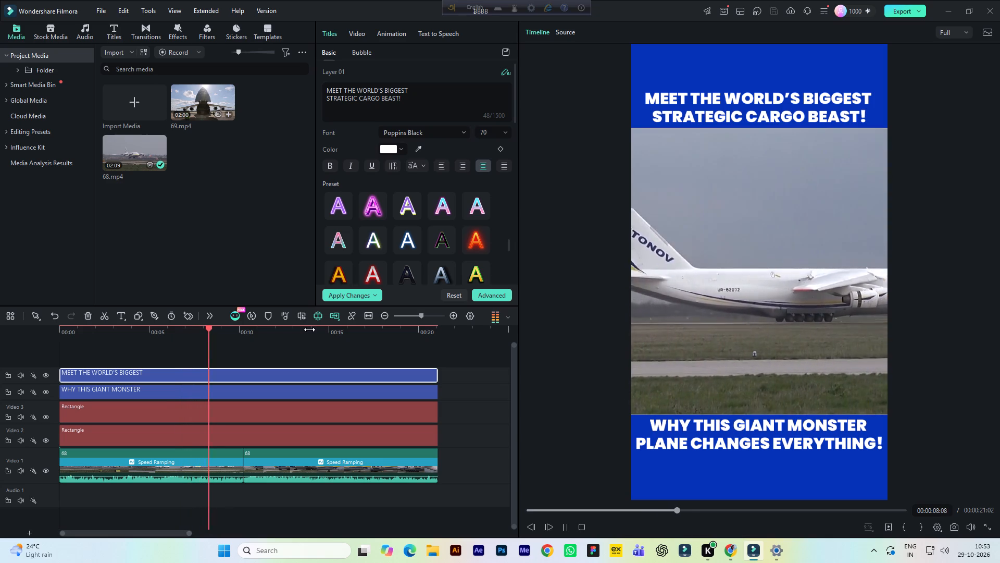
key(space)
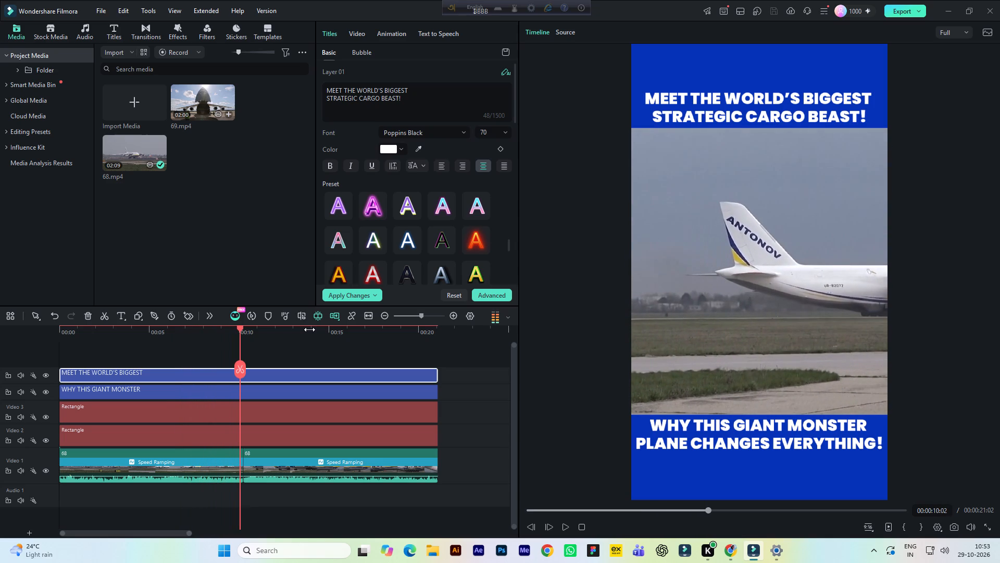
Browse the AI Captions, AI Texts and Title Effects libraries, preview the Stone Age style, and return to the timeline preview.
click(109, 32)
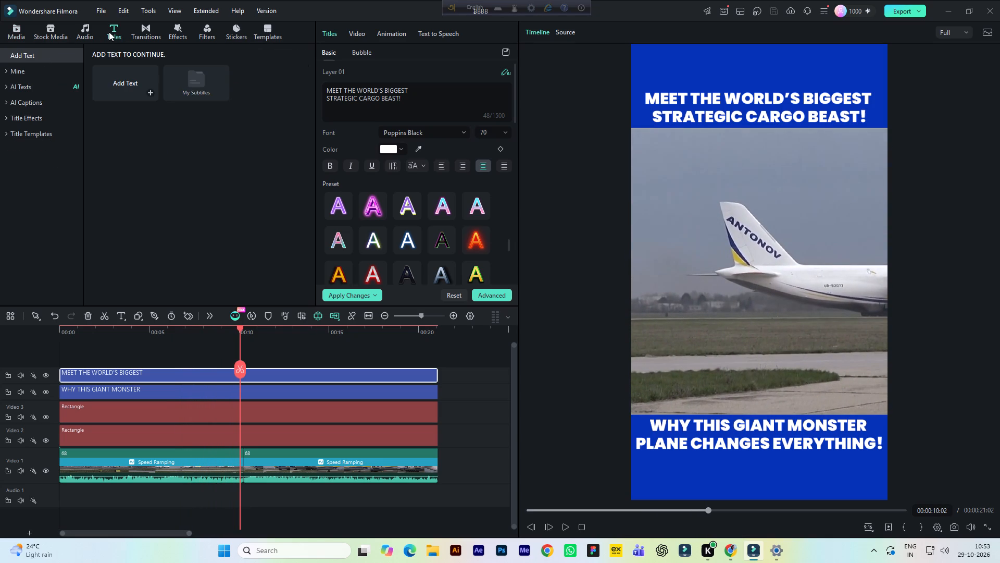
click(24, 95)
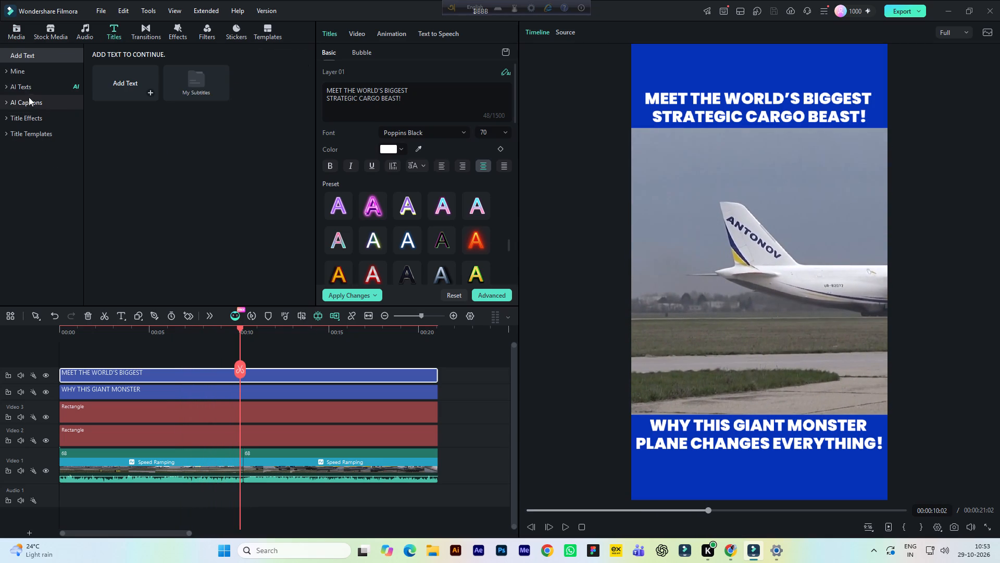
click(35, 98)
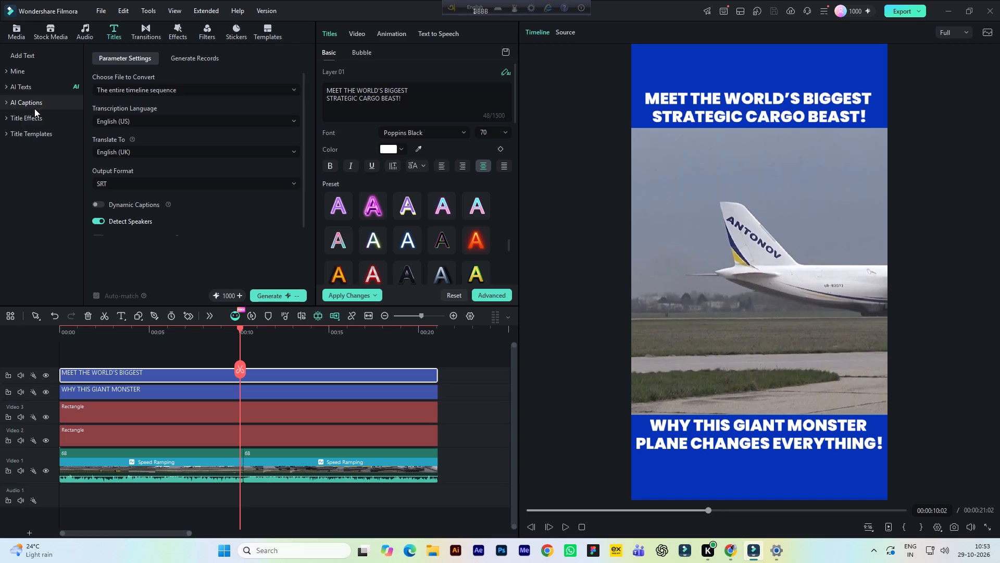
click(36, 107)
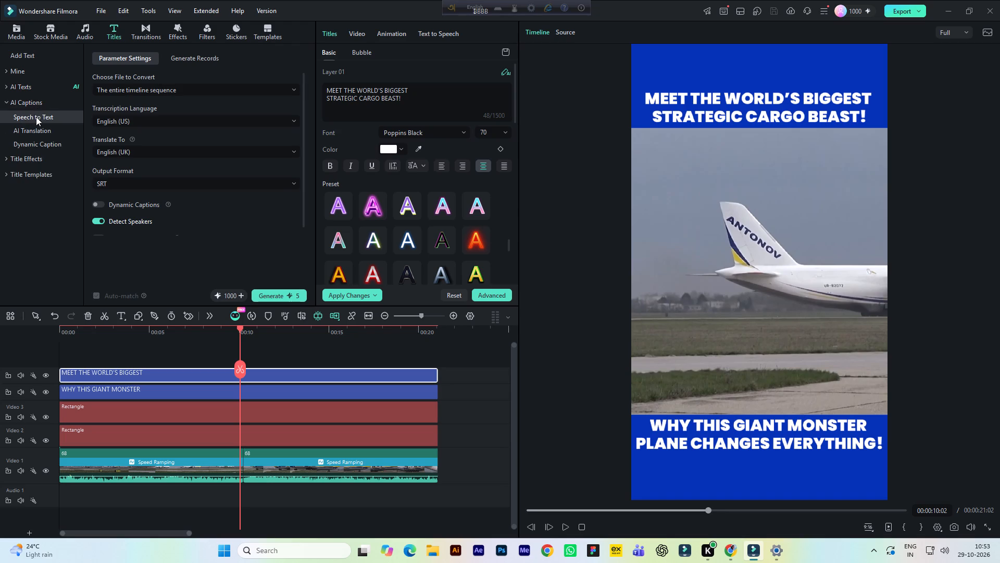
click(36, 105)
click(34, 89)
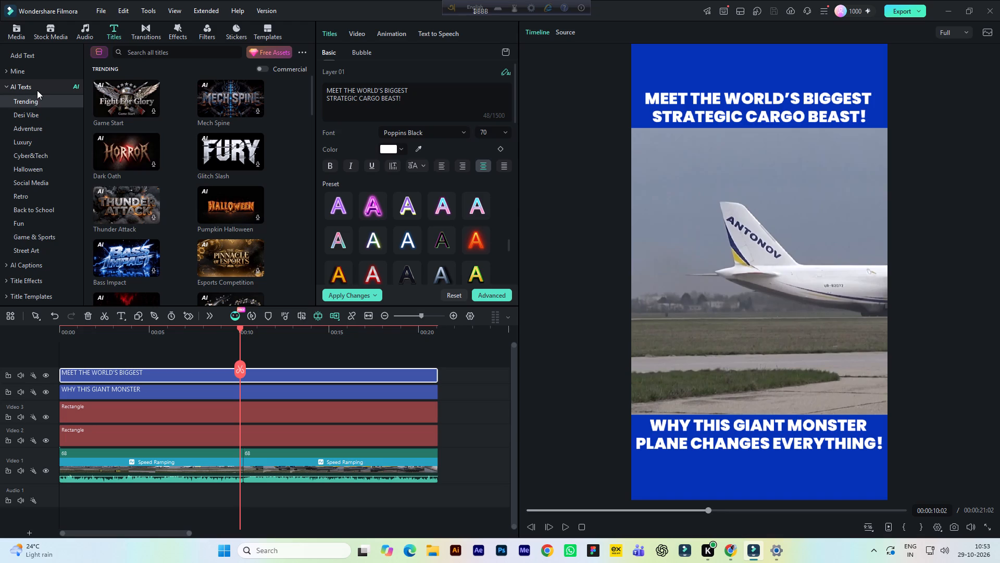
click(37, 89)
click(37, 89)
scroll(179, 178, down, 4)
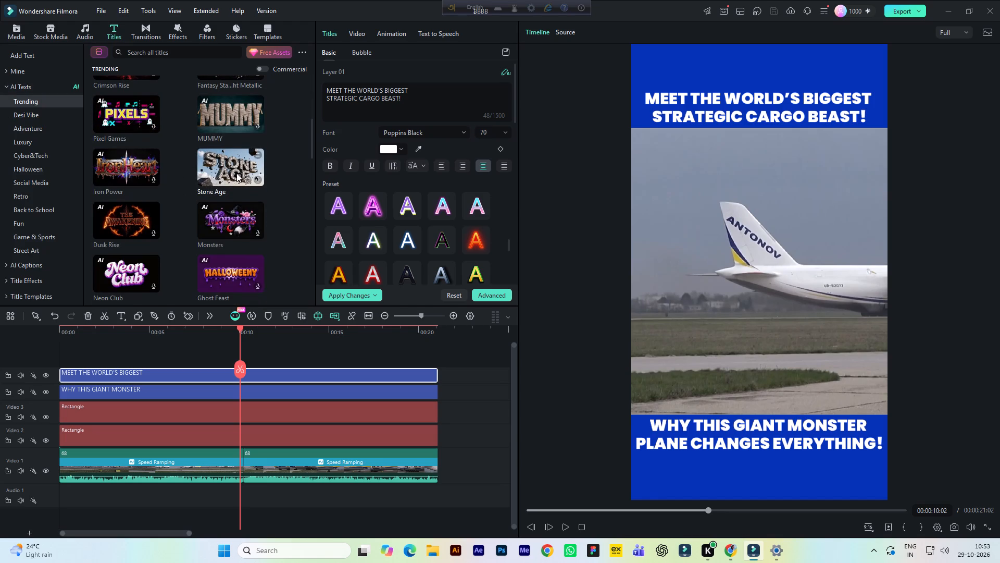
click(236, 173)
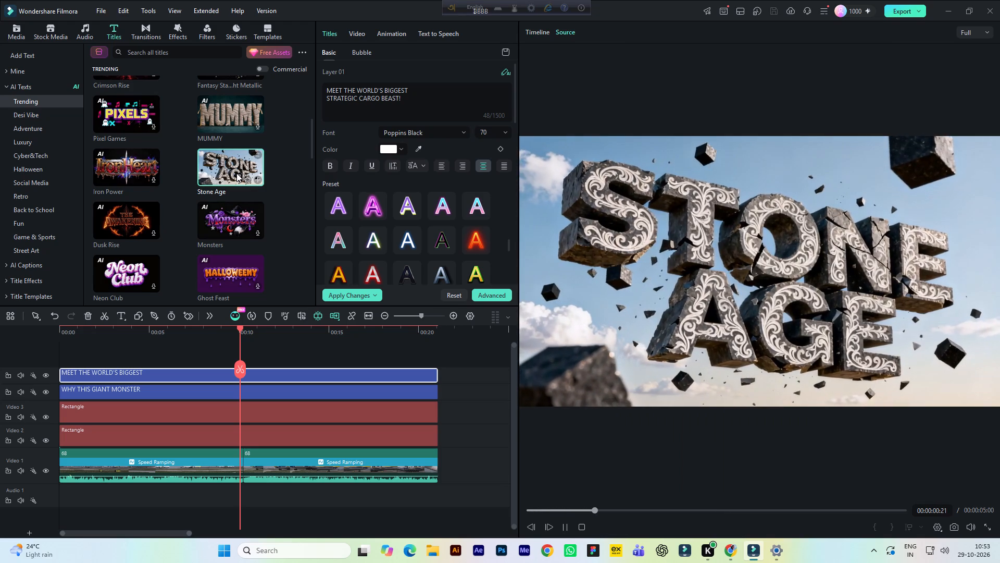
click(281, 179)
scroll(70, 157, up, 1)
click(31, 83)
click(38, 118)
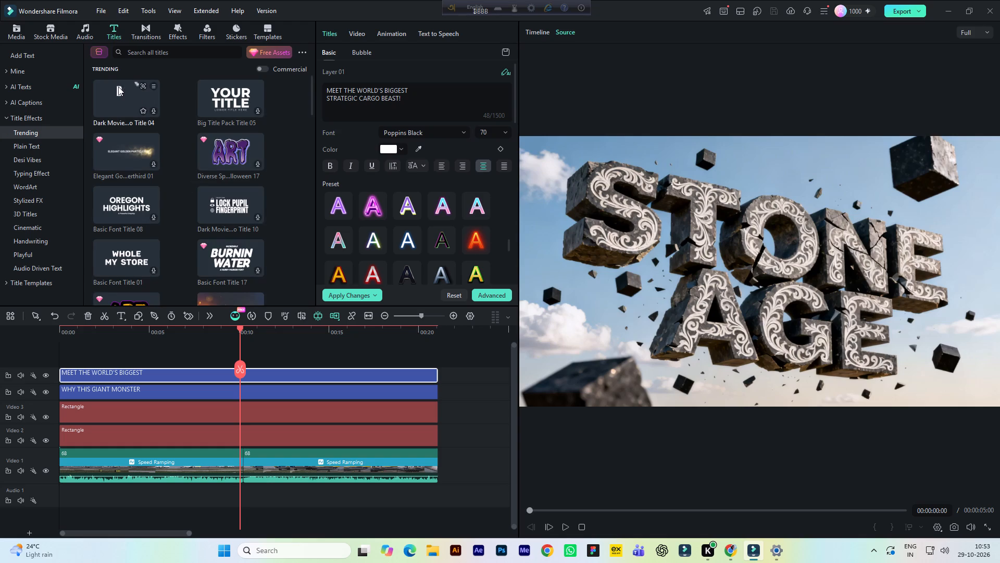
click(531, 27)
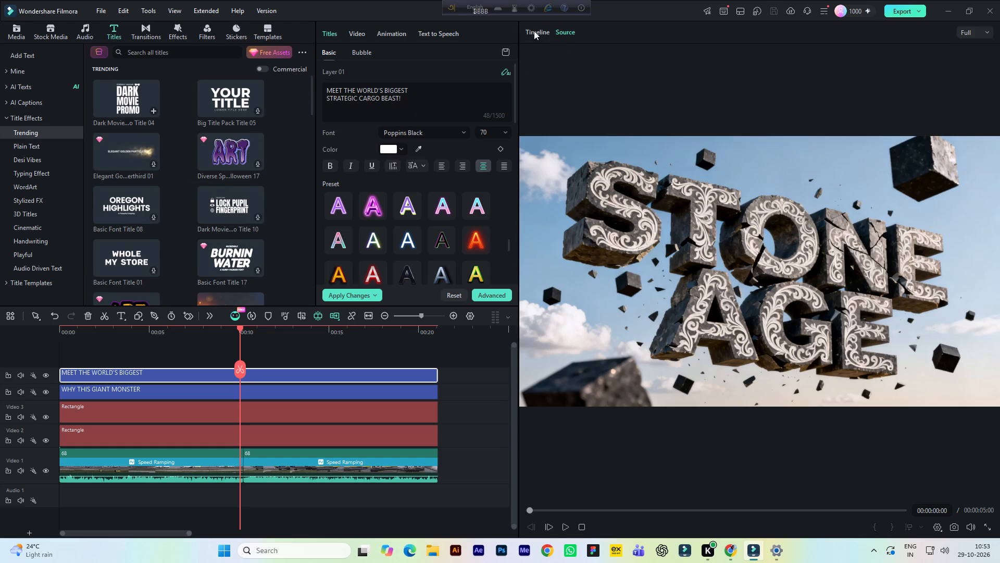
click(535, 34)
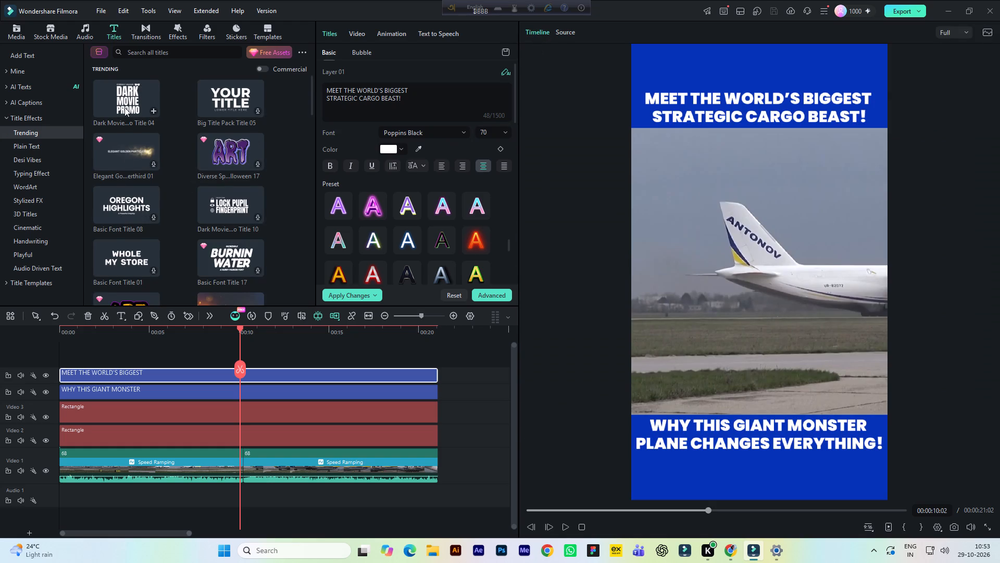
Preview the Dark Movie Promo Title 04 and Big Title Pack Title 05 styles from the Trending title effects.
click(126, 106)
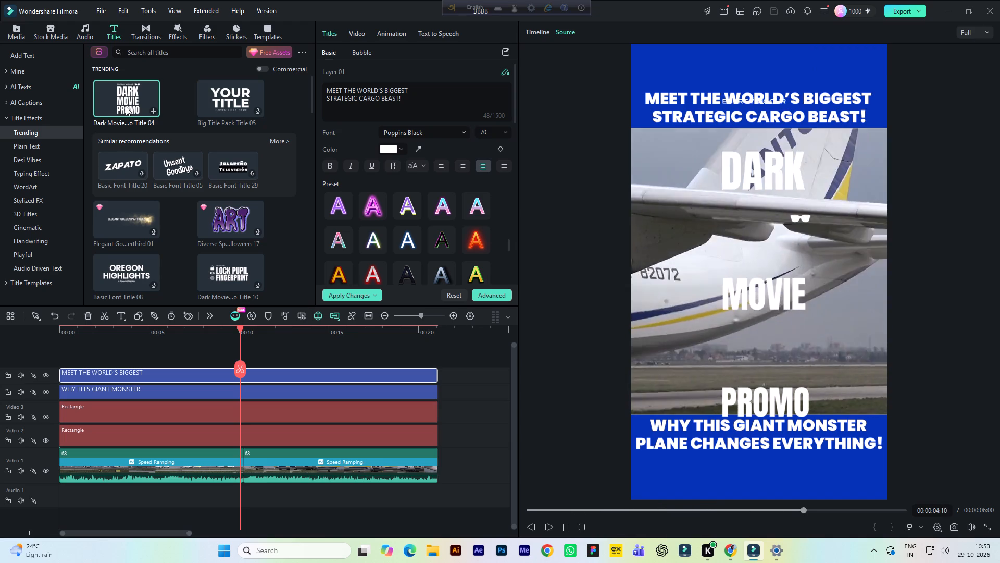
click(222, 91)
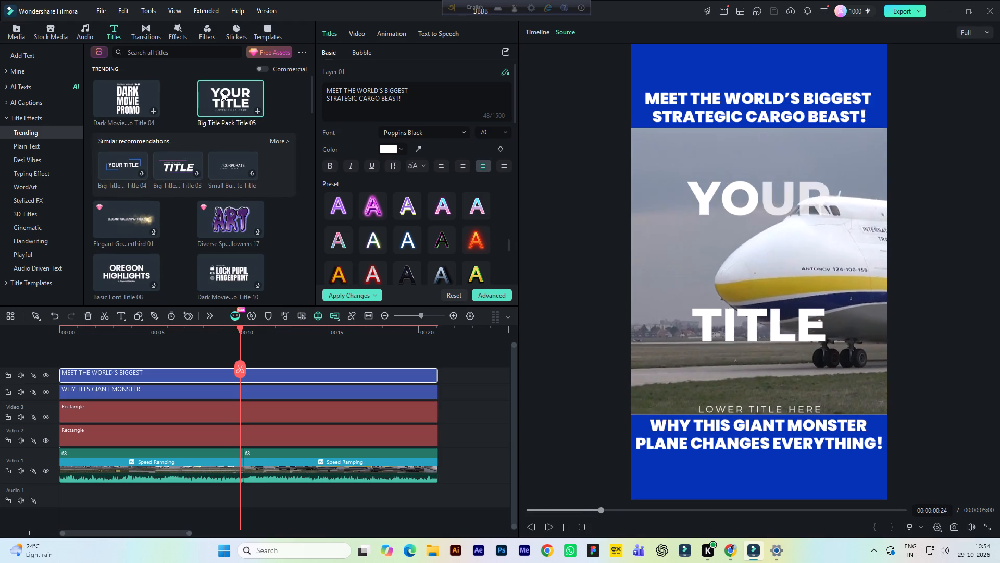
key(space)
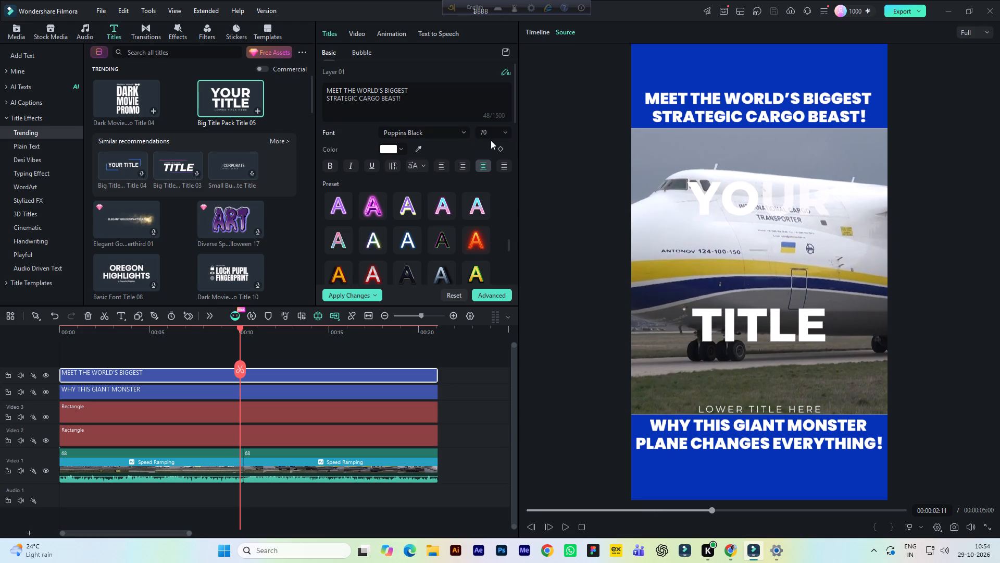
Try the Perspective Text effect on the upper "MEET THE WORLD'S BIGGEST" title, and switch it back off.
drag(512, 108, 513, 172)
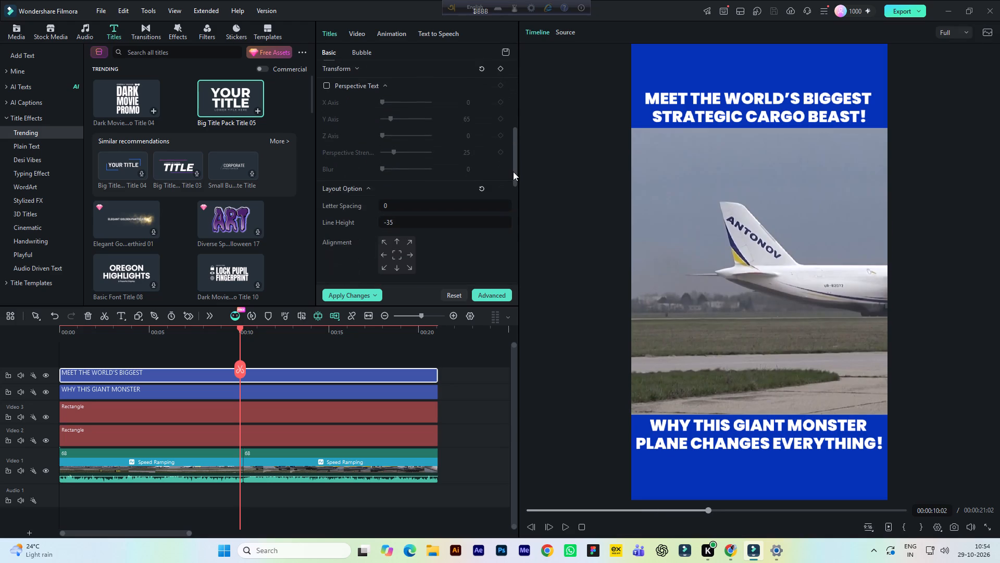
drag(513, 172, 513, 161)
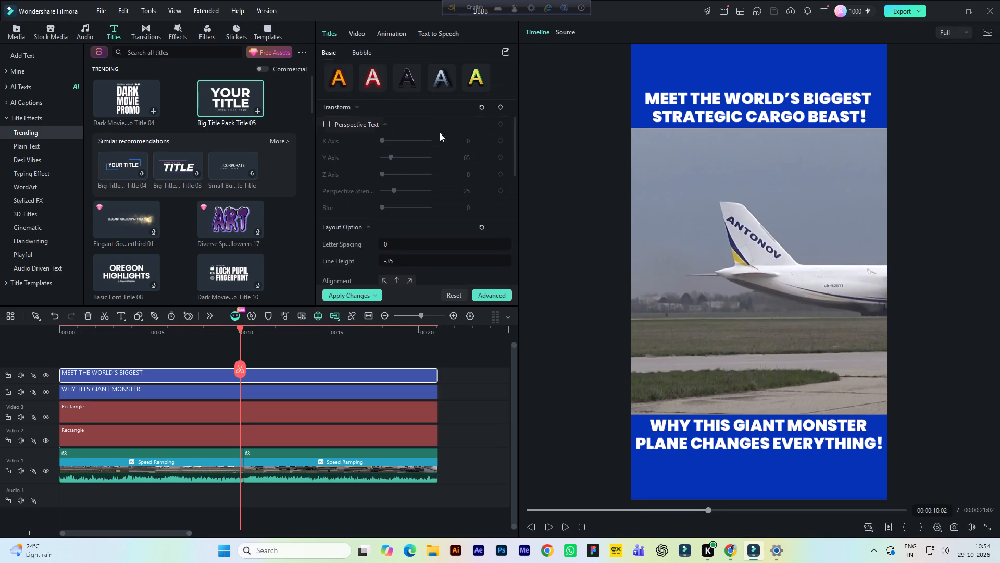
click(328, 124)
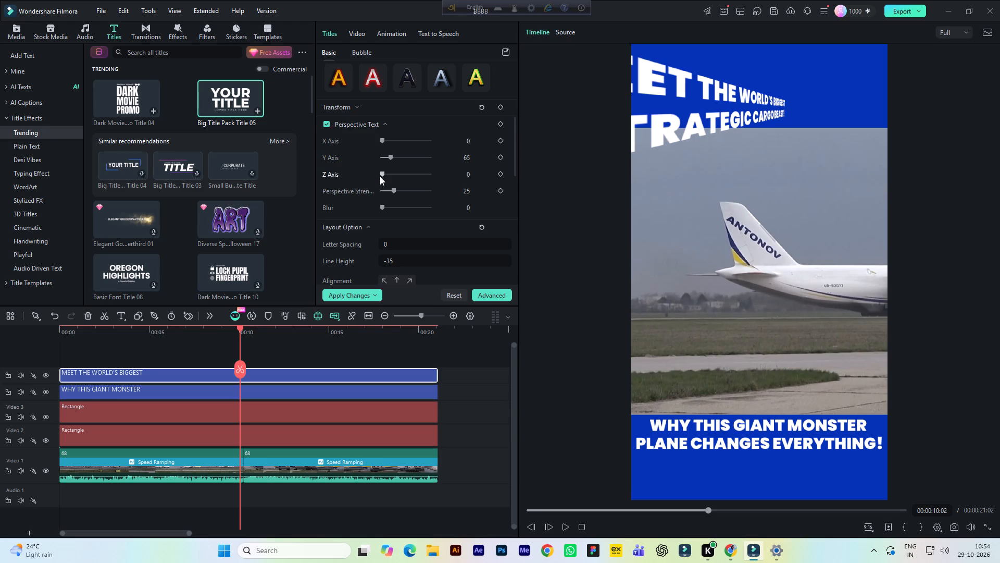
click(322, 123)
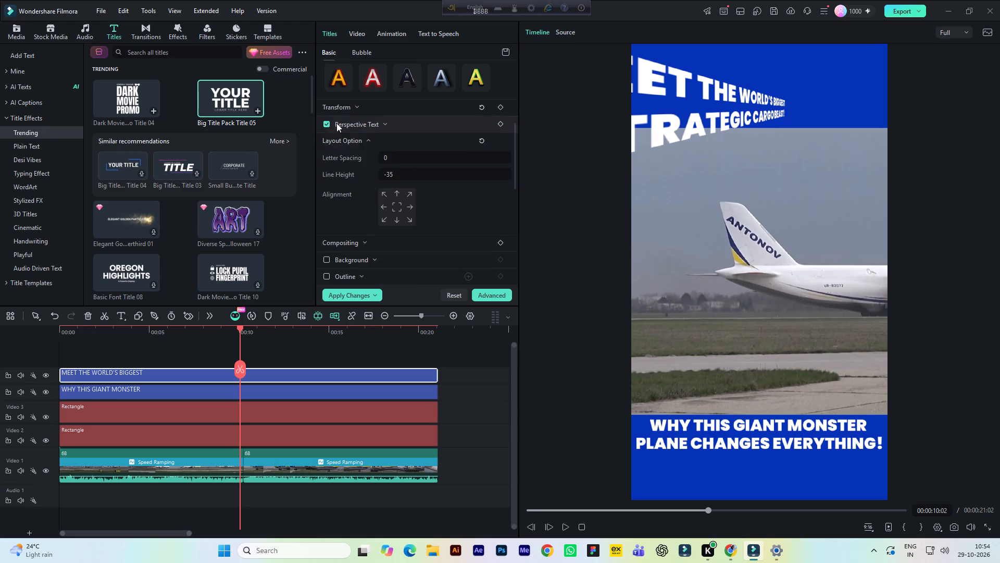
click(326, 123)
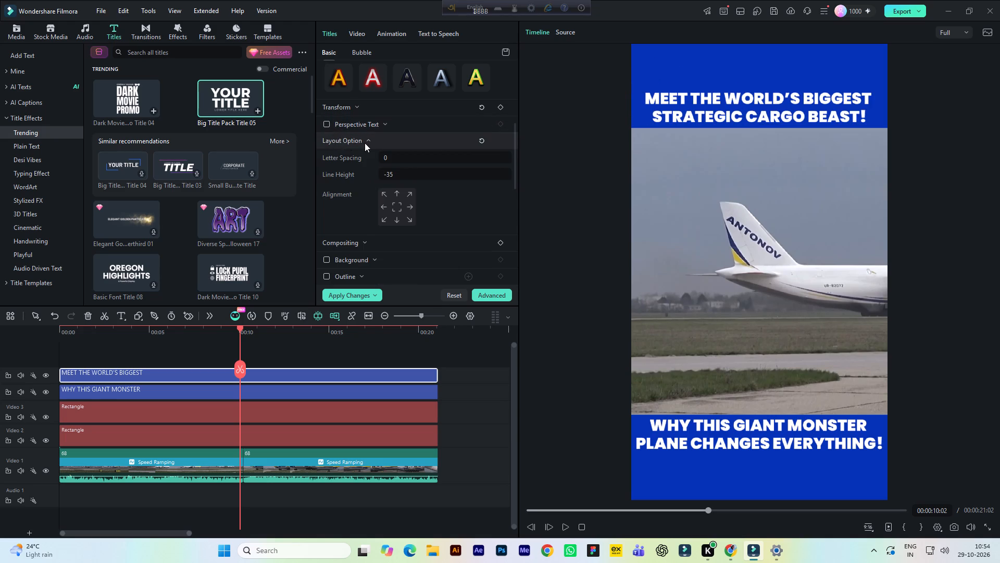
Examine the upper title's Layout Option, Compositing, Shadow, Shape and Bezier Path settings.
click(365, 143)
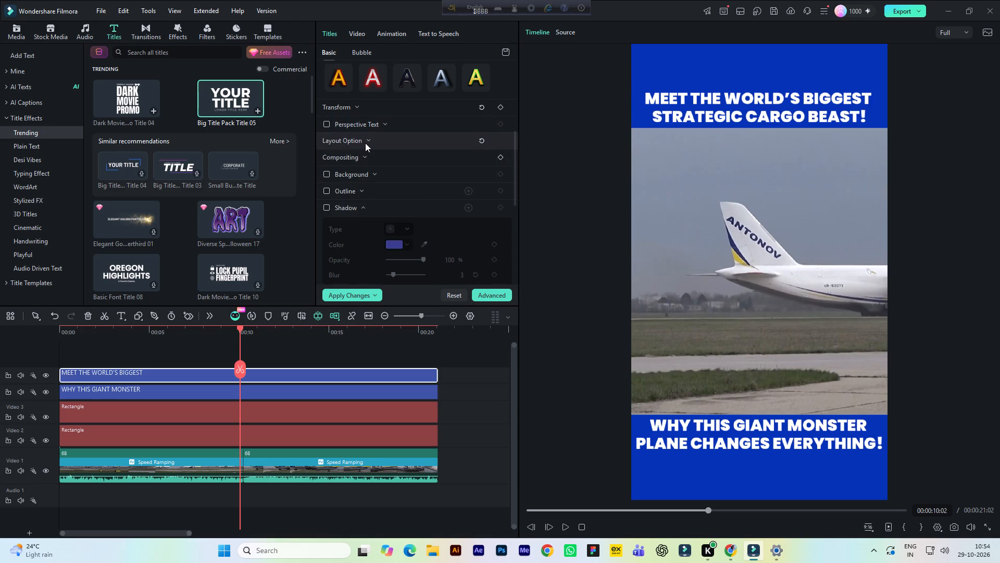
drag(515, 146, 513, 162)
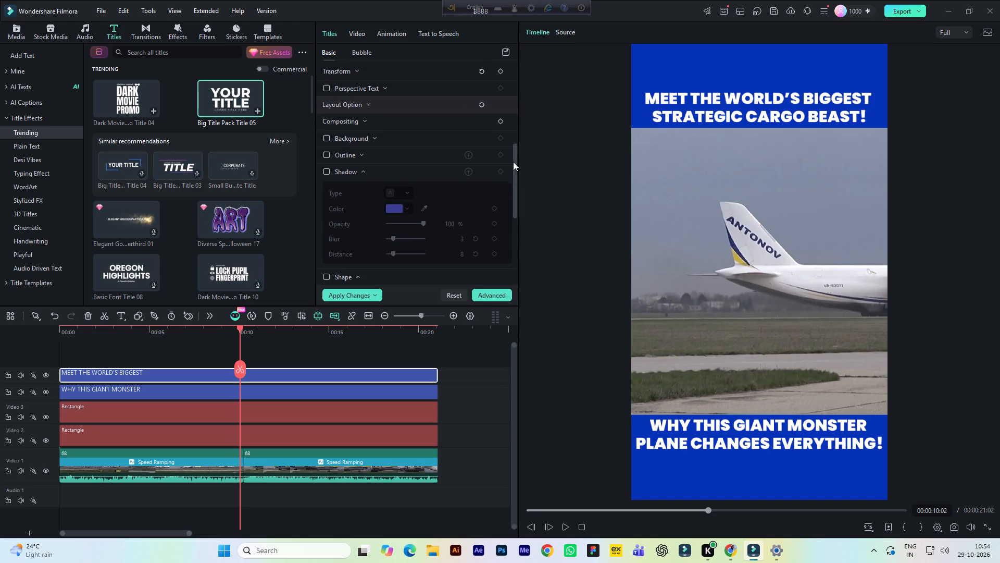
drag(513, 162, 512, 174)
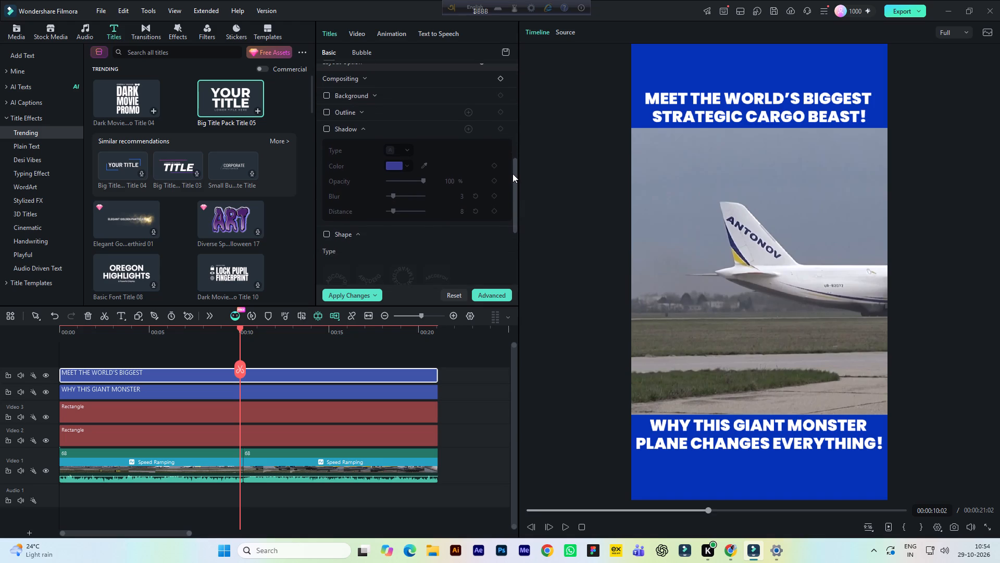
drag(512, 174, 497, 229)
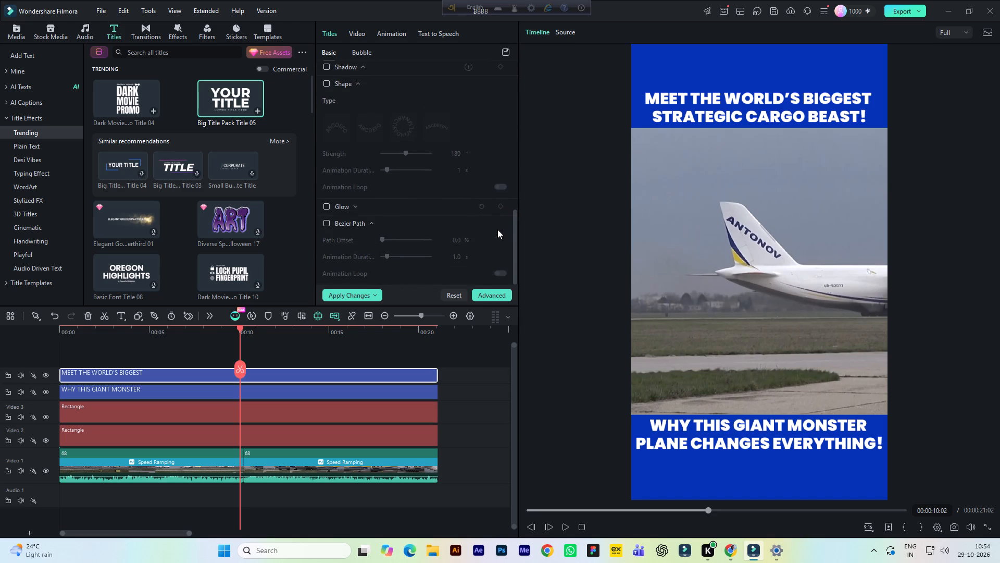
drag(497, 229, 499, 155)
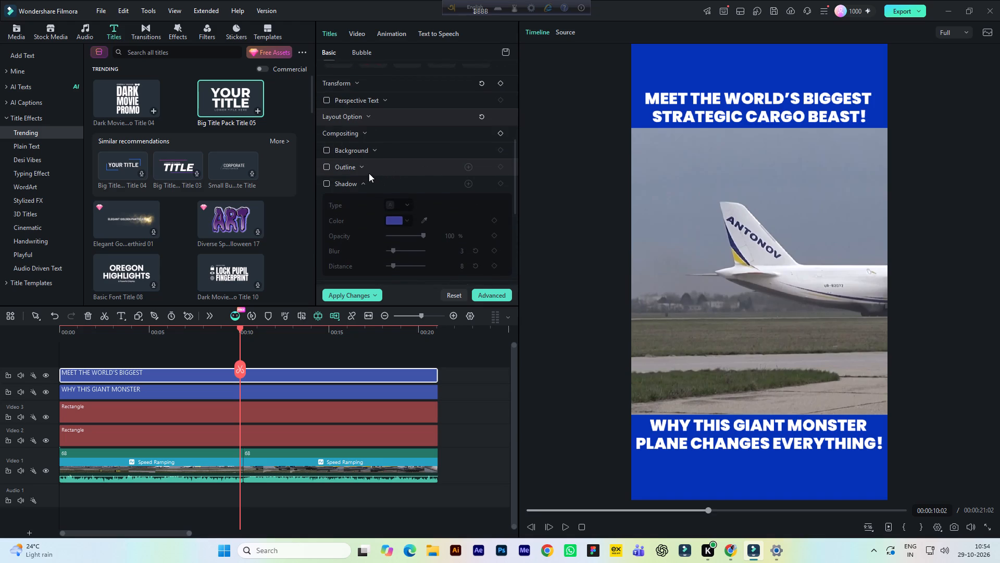
scroll(362, 130, up, 1)
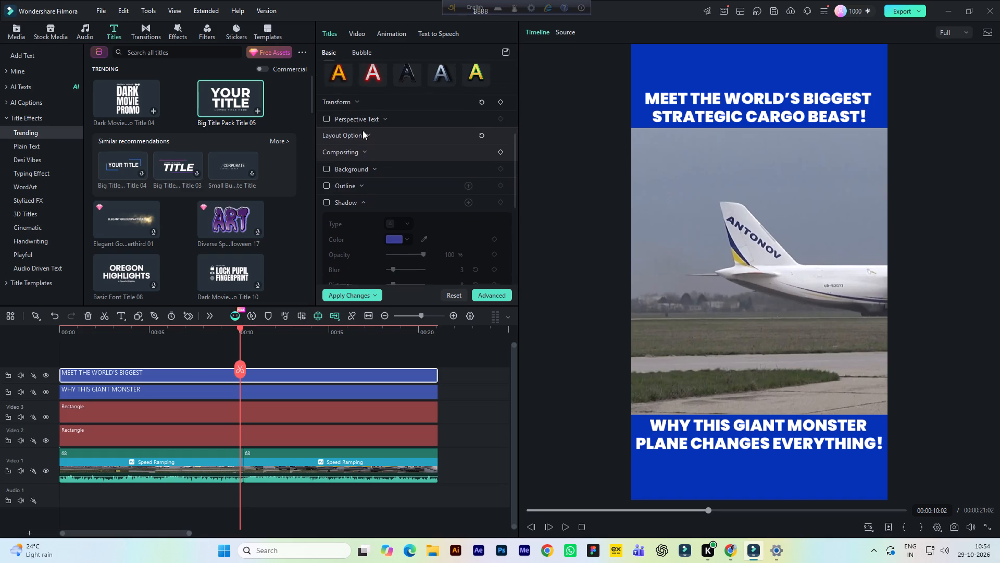
click(361, 141)
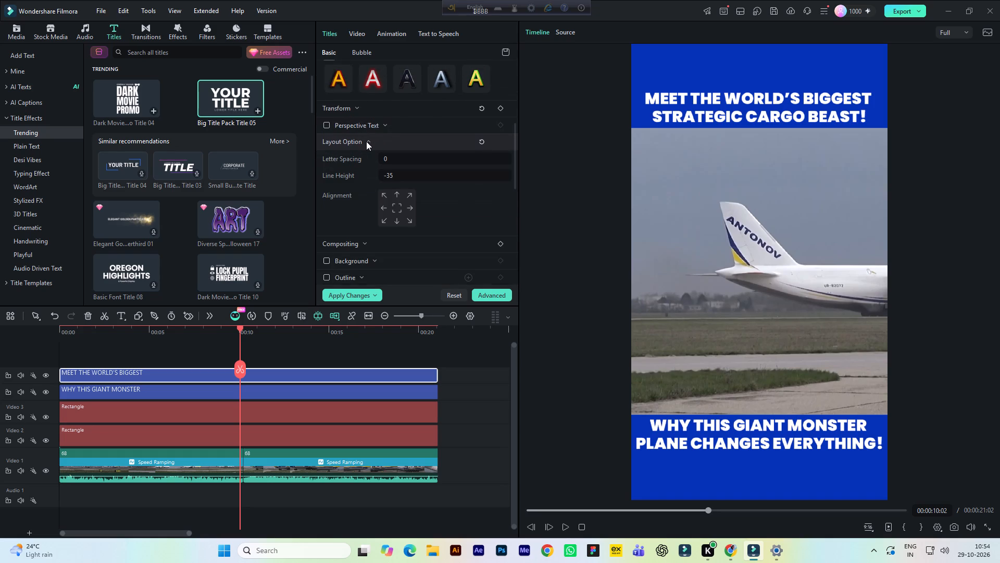
click(367, 141)
click(367, 159)
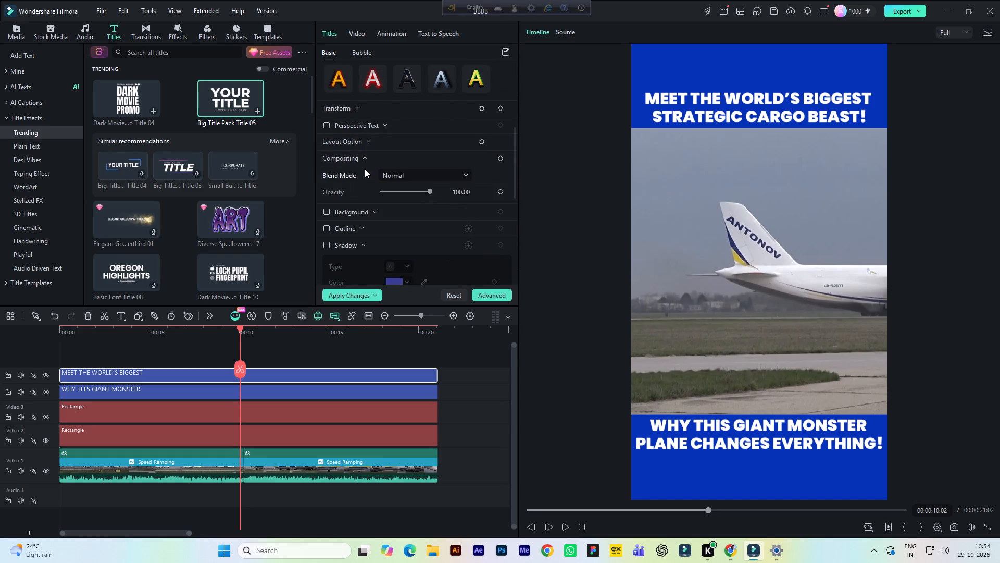
scroll(375, 207, down, 5)
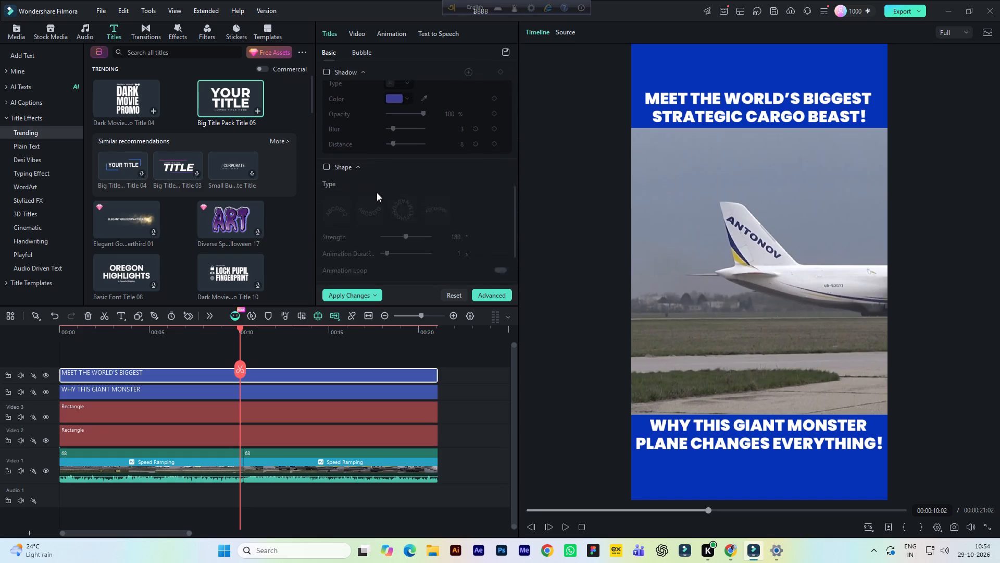
scroll(378, 188, down, 3)
scroll(378, 188, up, 2)
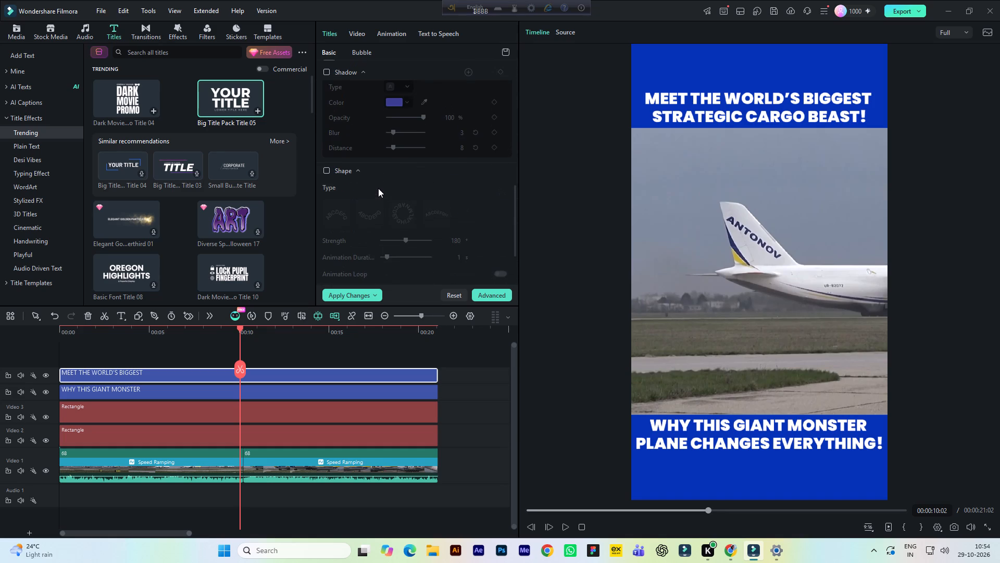
scroll(378, 188, up, 2)
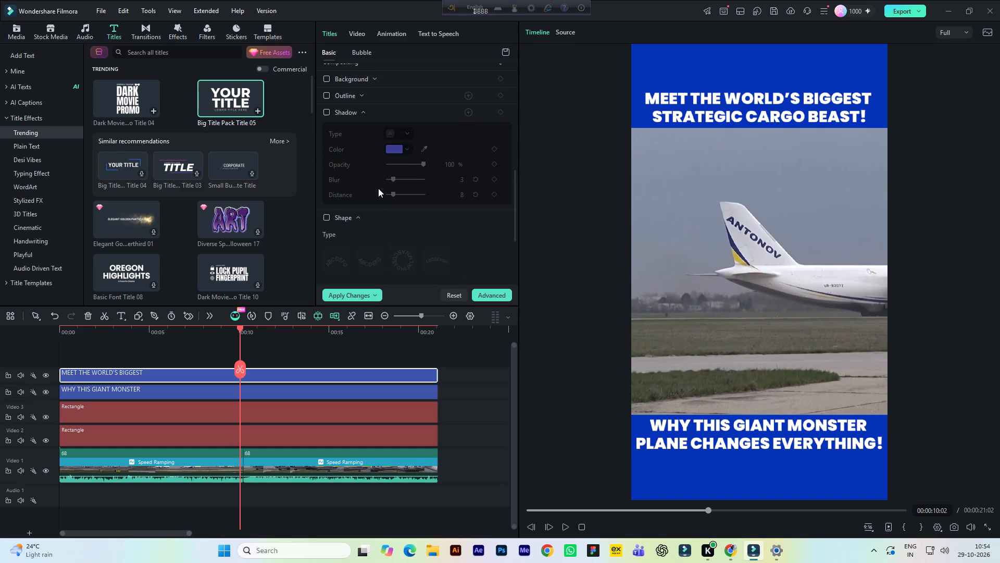
scroll(367, 168, up, 4)
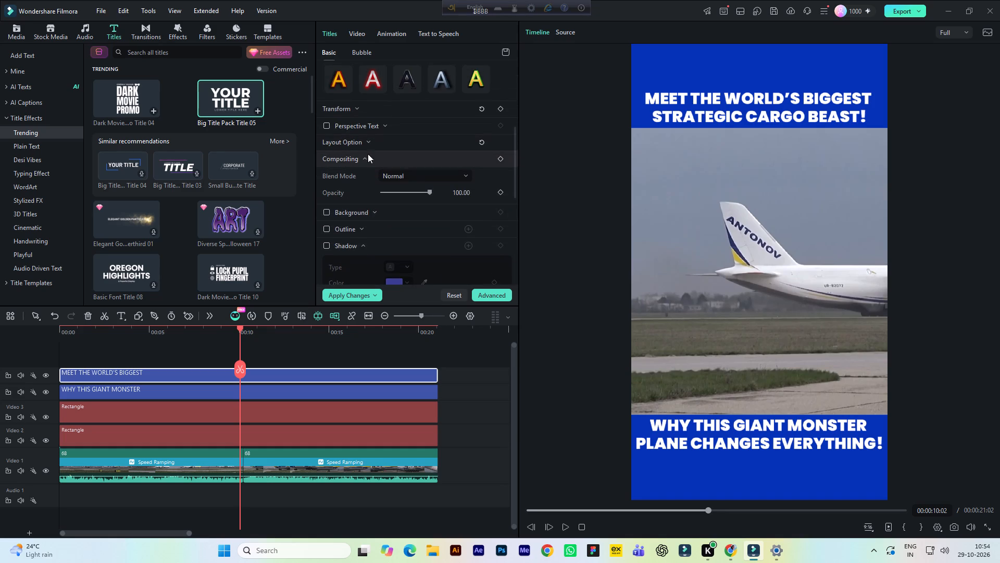
click(364, 160)
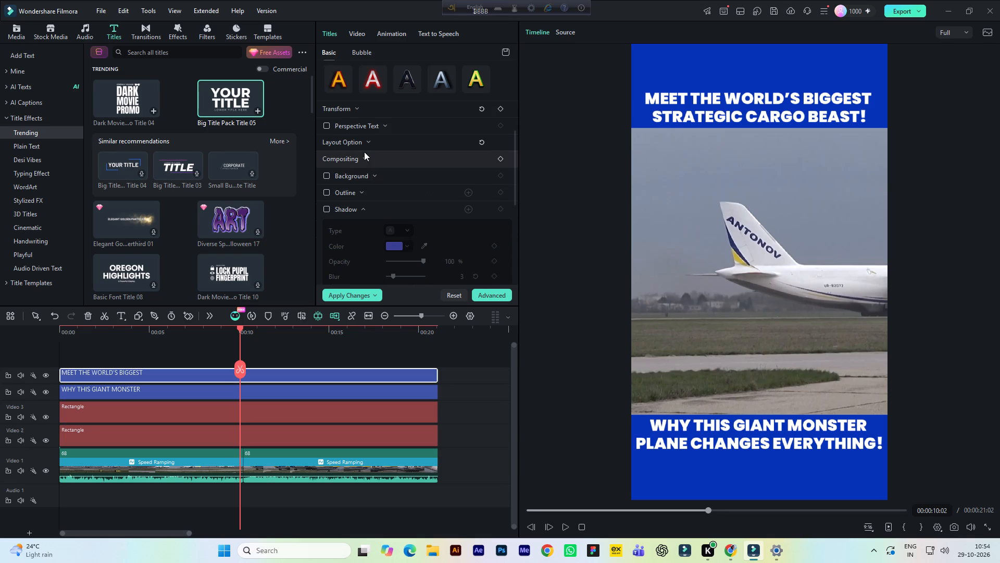
Review the upper title's Perspective Text, Layout Option, Compositing and Background settings, and collapse the Shadow and Shape sections.
scroll(364, 146, up, 4)
scroll(364, 146, down, 4)
click(386, 144)
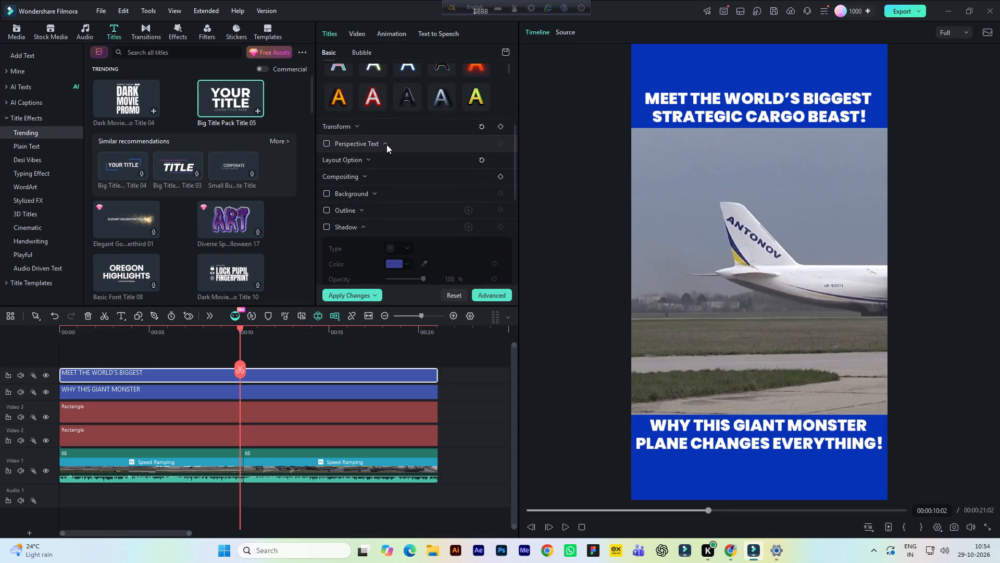
click(386, 144)
click(366, 158)
click(366, 158)
click(362, 175)
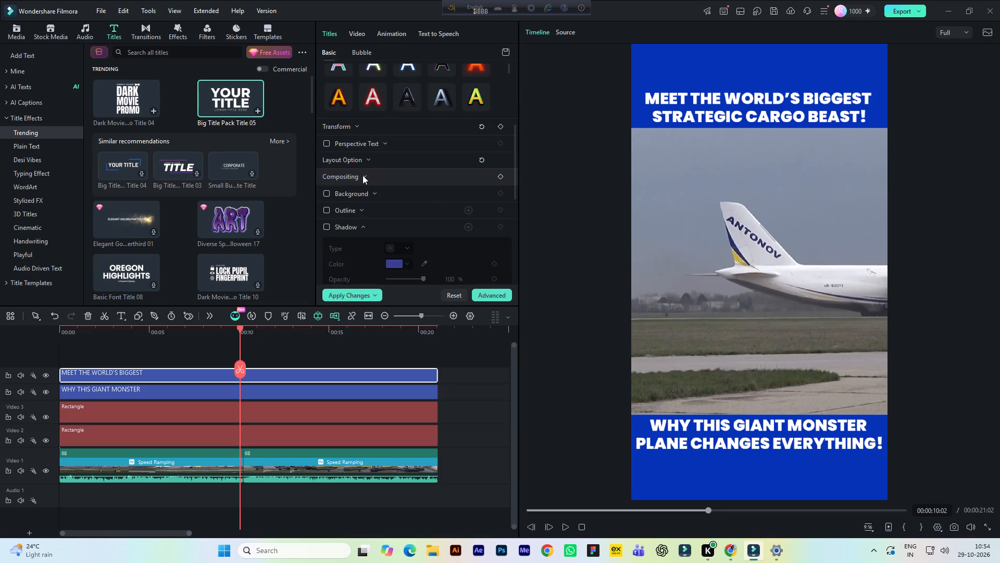
click(362, 175)
click(378, 194)
scroll(379, 194, down, 1)
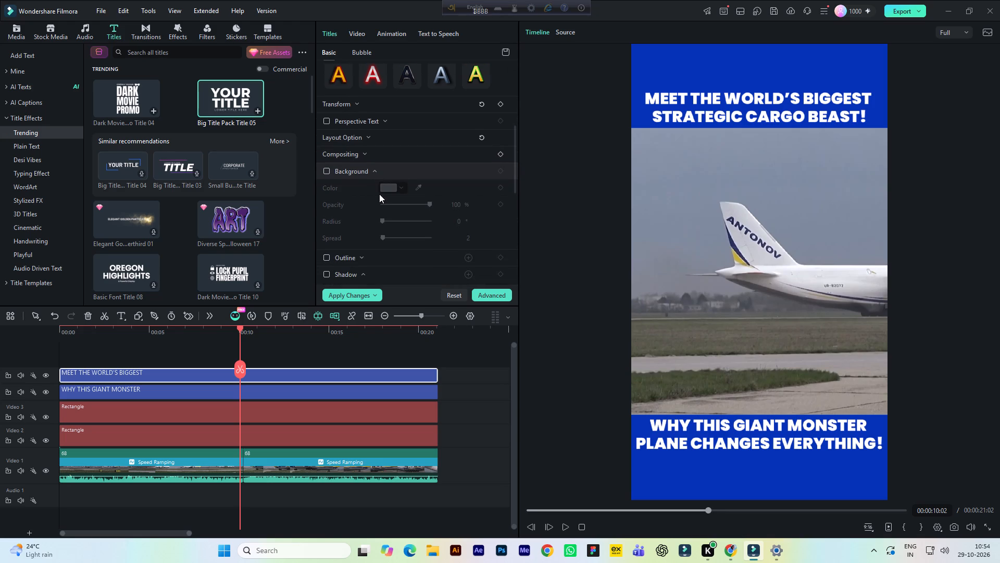
click(377, 169)
click(368, 189)
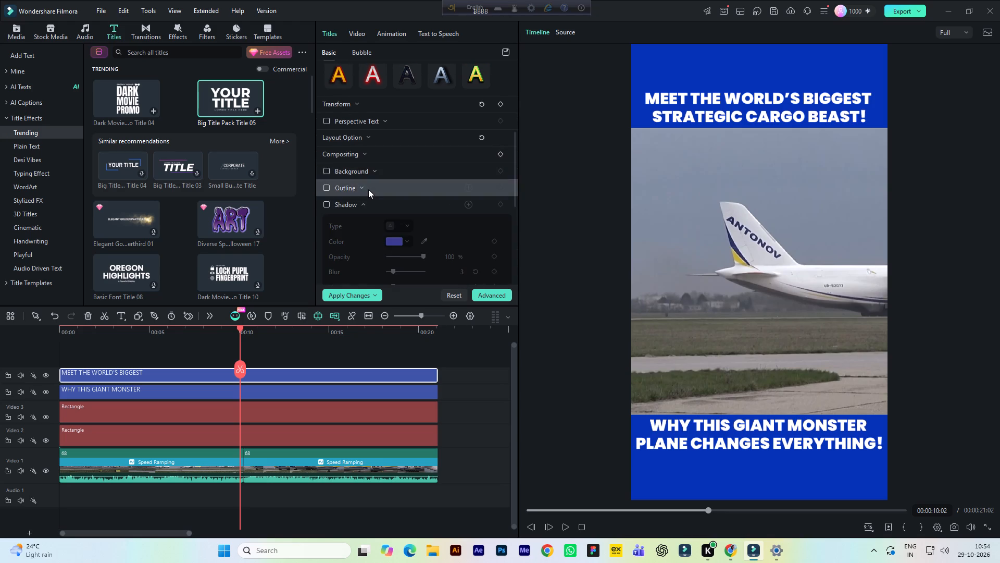
scroll(368, 189, down, 1)
click(366, 169)
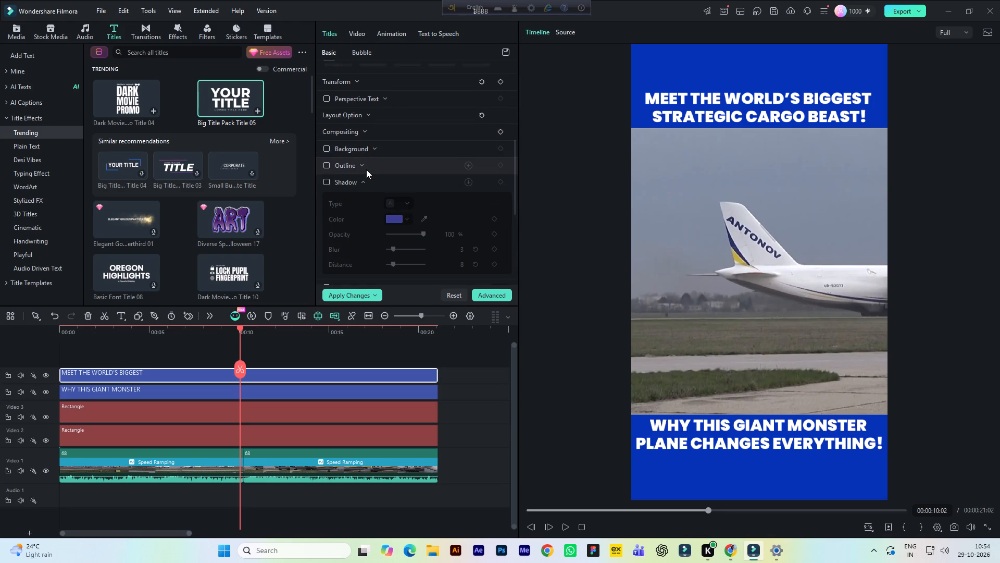
click(367, 181)
click(360, 194)
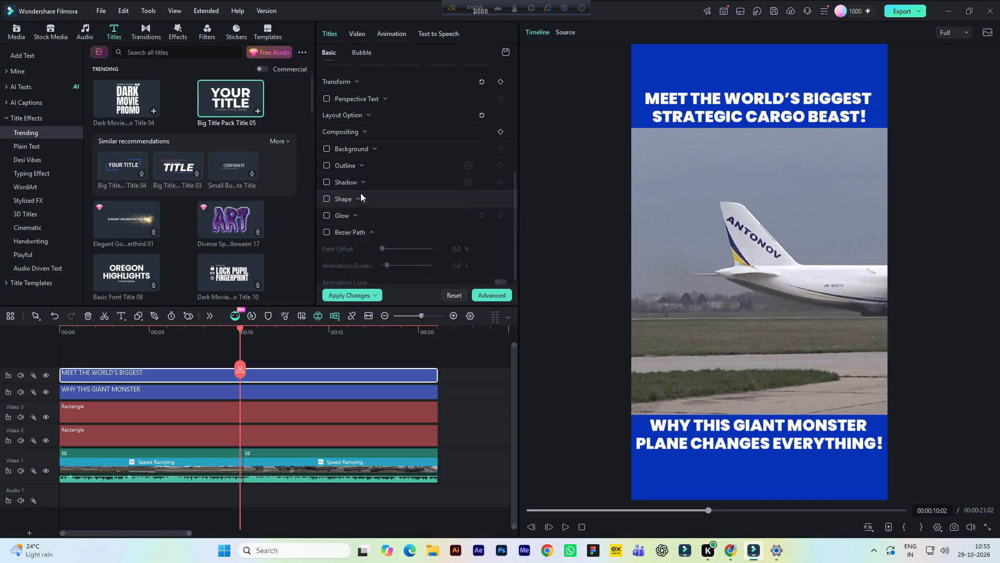
Examine the upper title's Bezier Path and Glow settings, leaving both sections collapsed.
scroll(363, 187, down, 2)
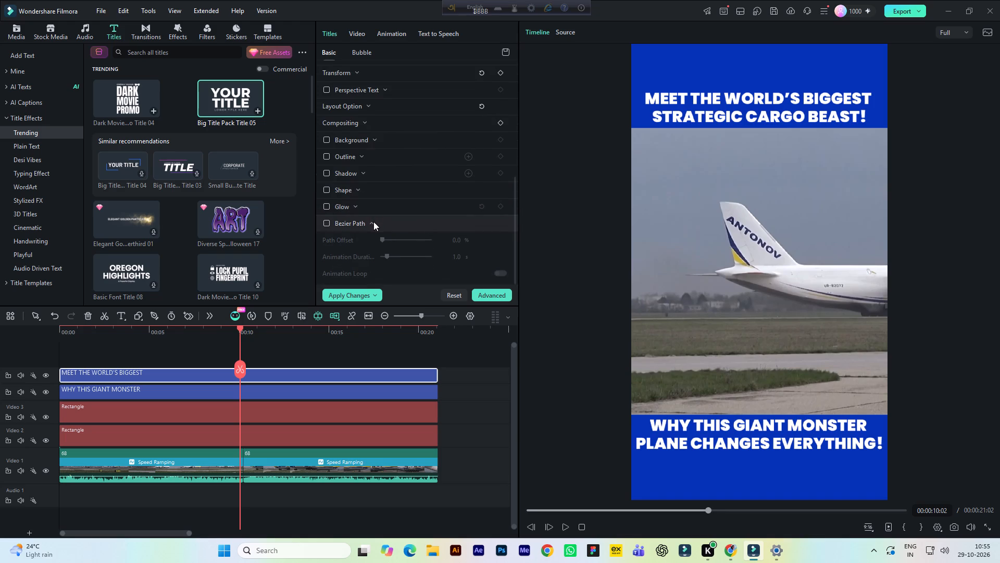
click(373, 222)
scroll(374, 217, down, 3)
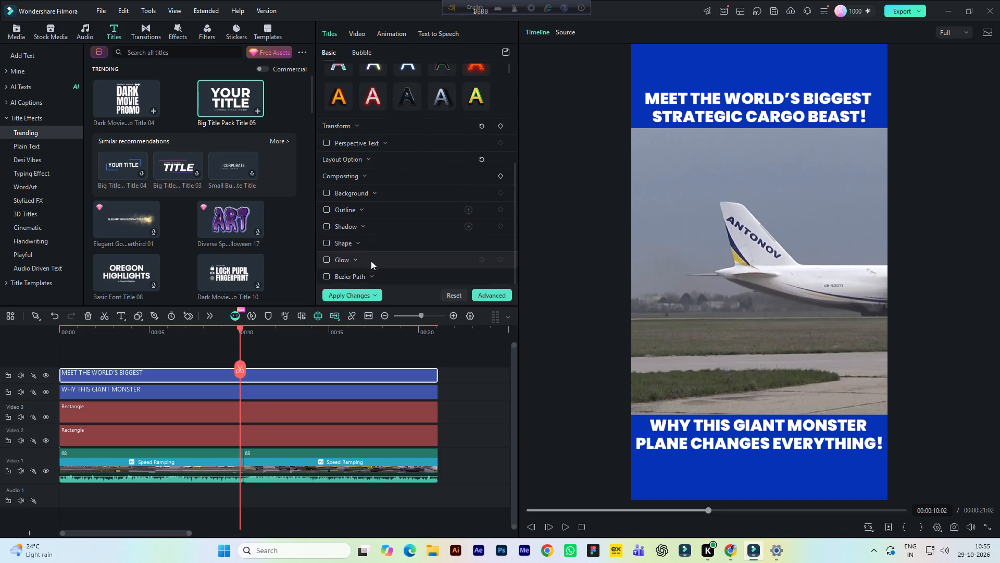
click(370, 277)
scroll(375, 252, down, 3)
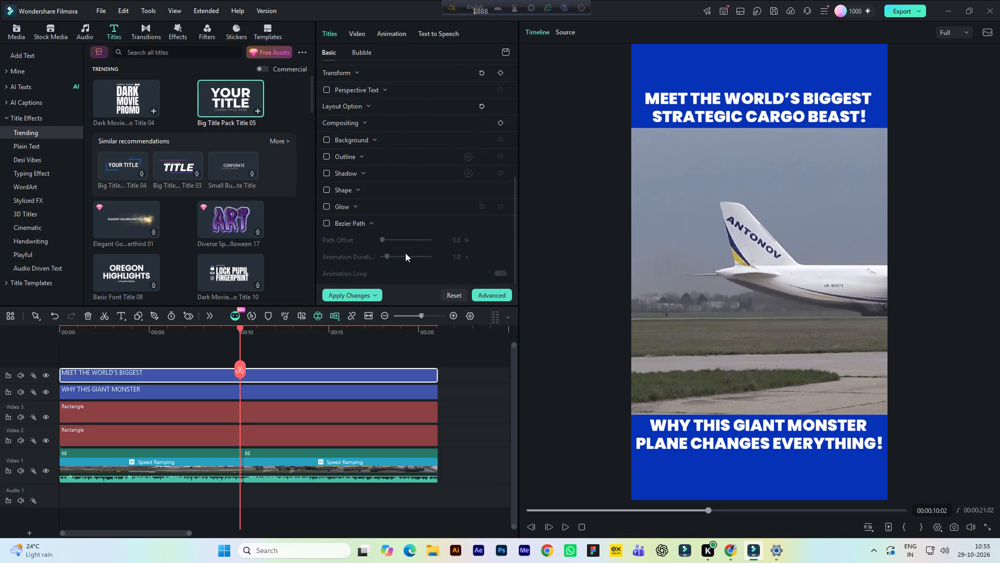
click(370, 222)
click(368, 255)
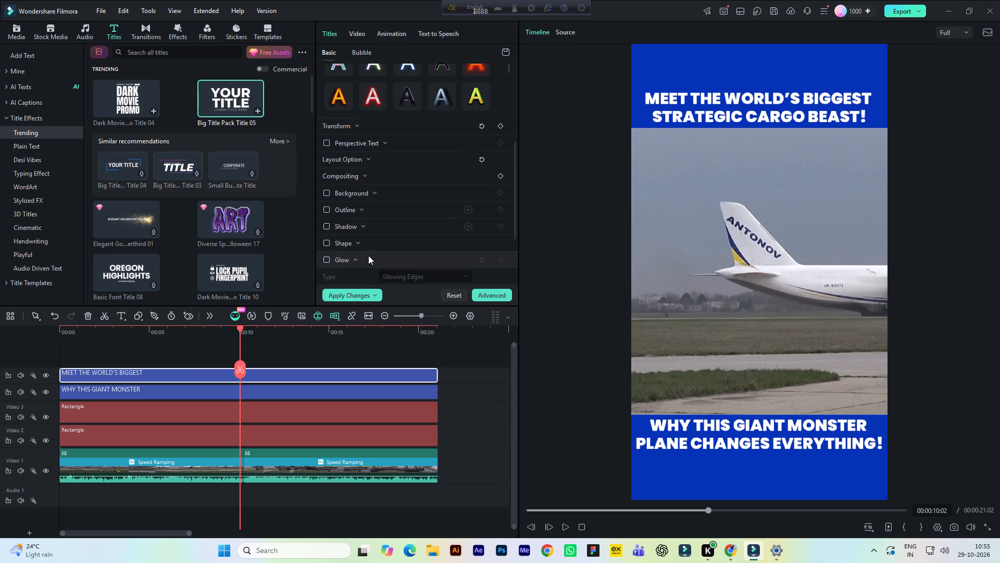
scroll(372, 251, down, 5)
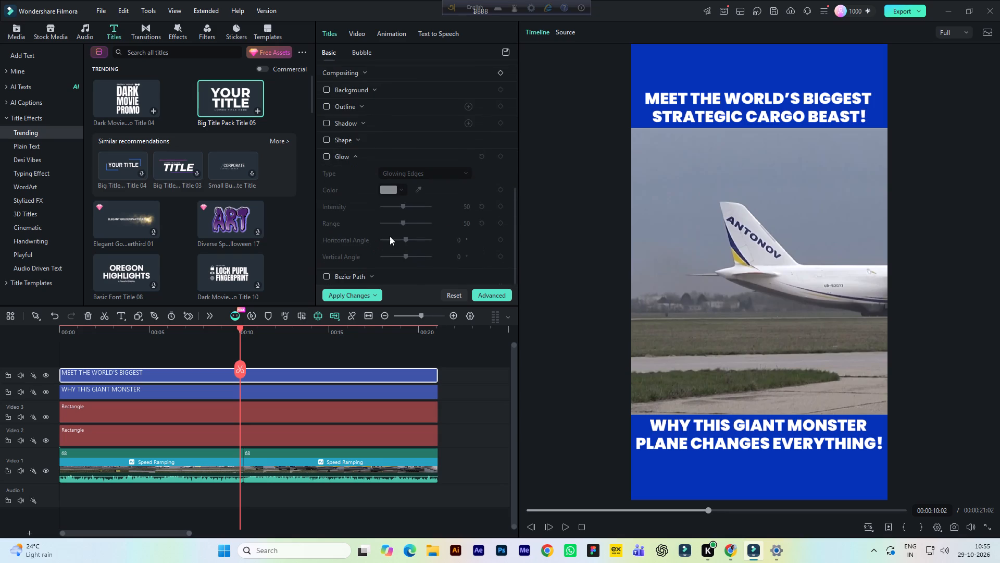
click(354, 153)
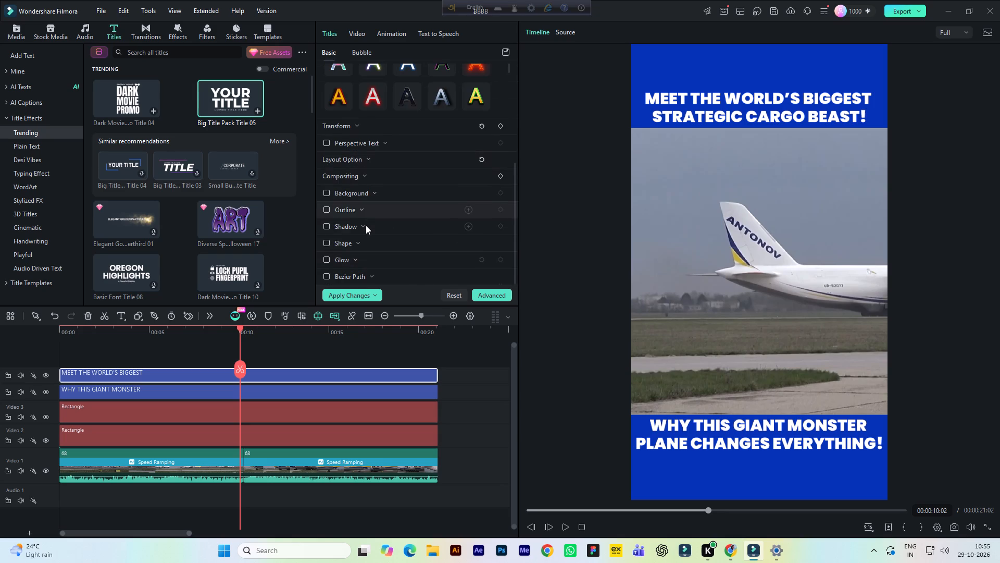
Look over the upper title's text presets and collapsed effect sections, and expand the Bezier Path settings.
scroll(364, 236, down, 8)
scroll(377, 232, up, 6)
scroll(380, 221, down, 5)
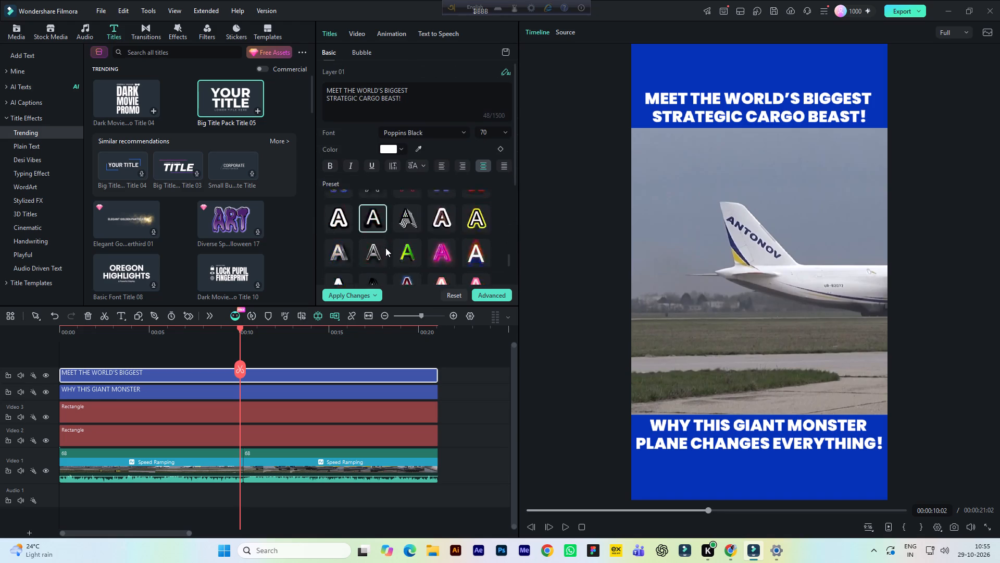
scroll(385, 248, down, 11)
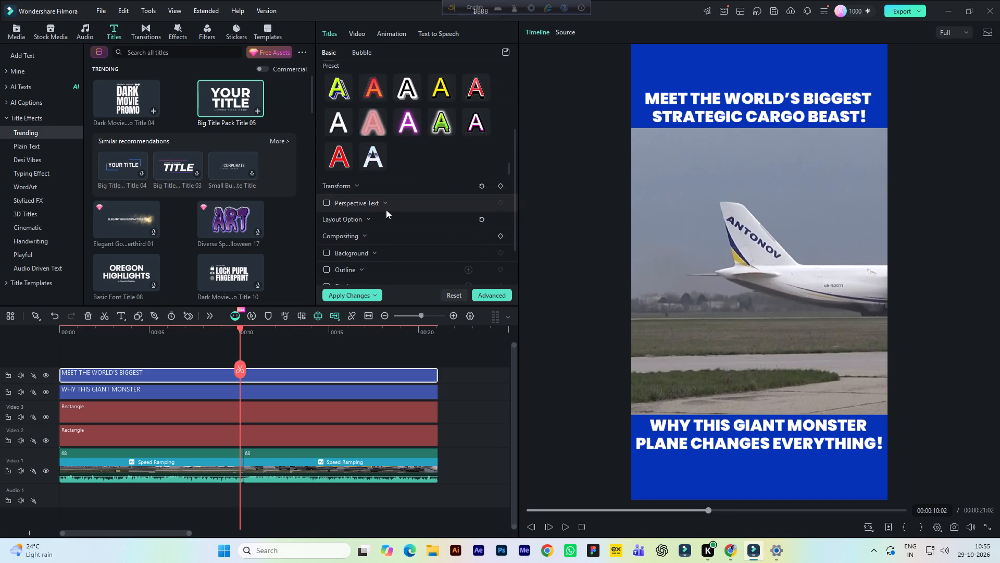
scroll(386, 210, down, 1)
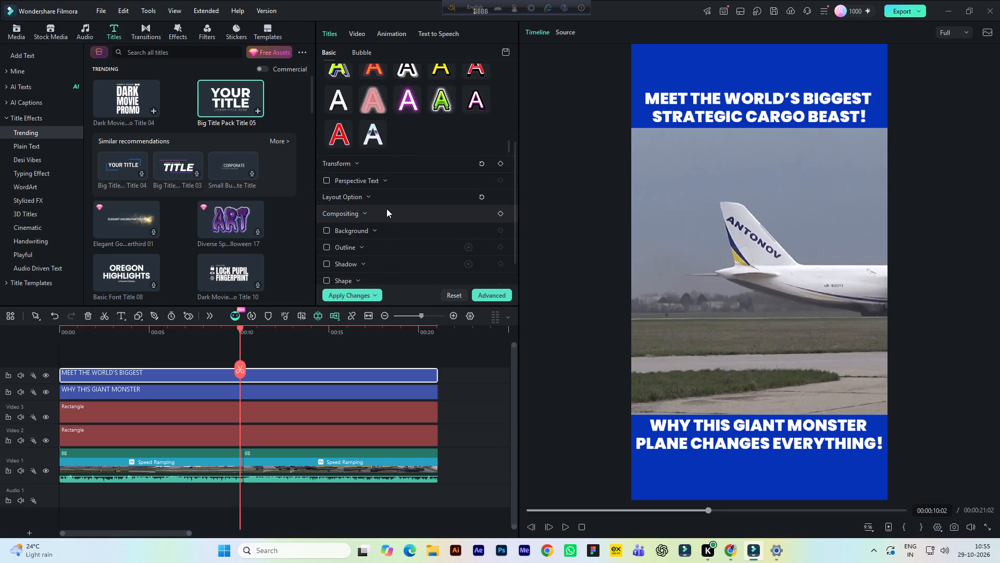
scroll(384, 207, down, 1)
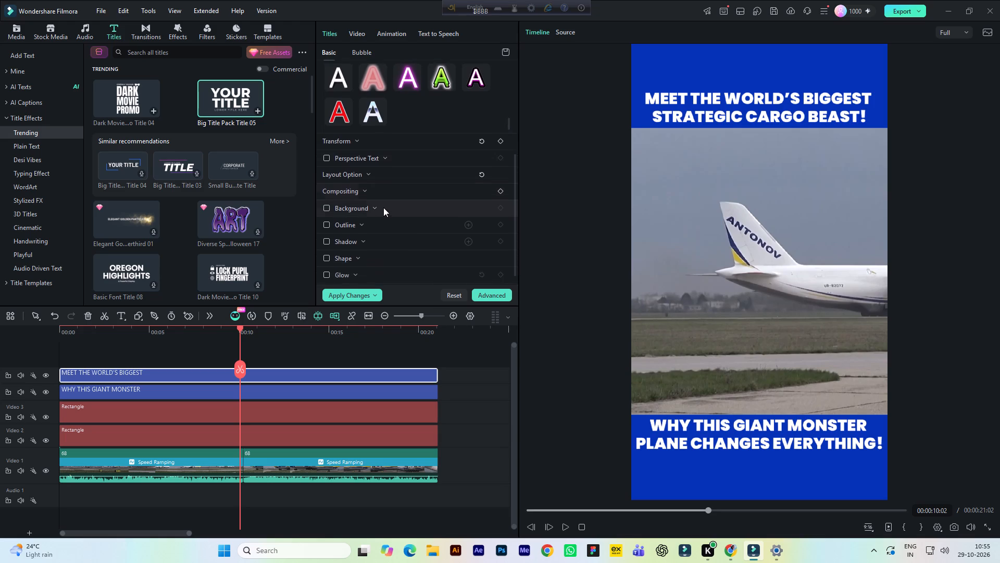
scroll(382, 209, down, 10)
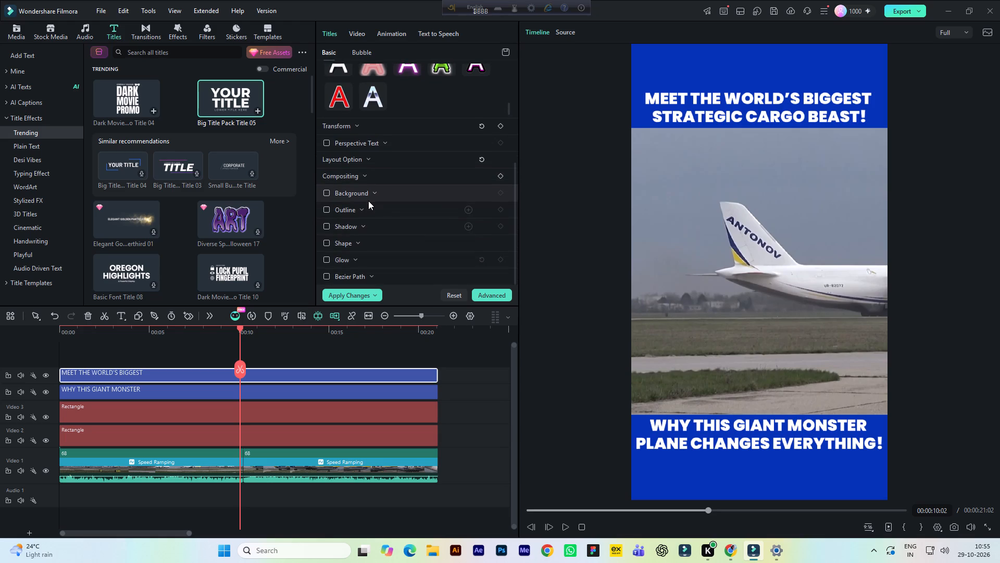
scroll(367, 222, down, 8)
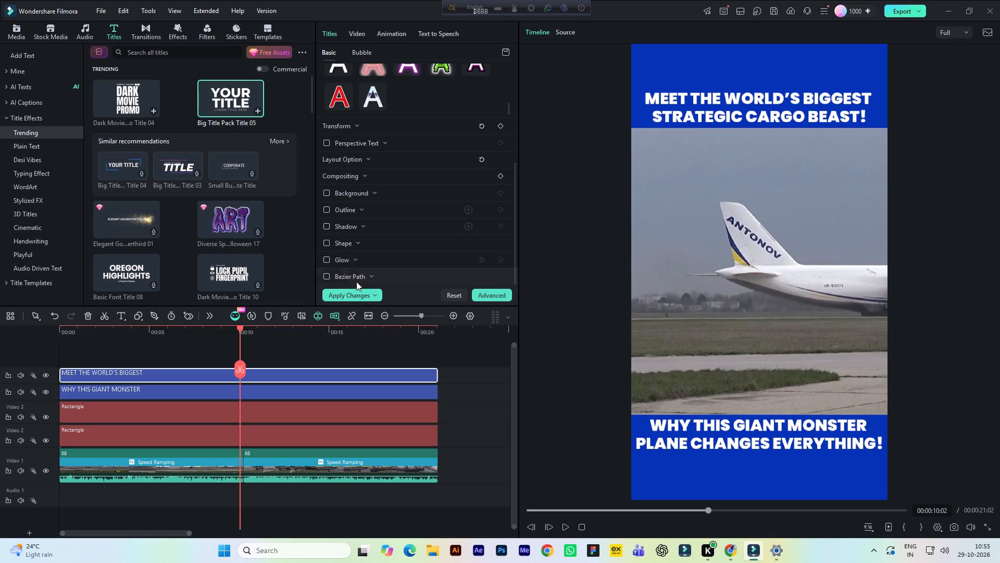
click(366, 277)
From about 00:00:07:07, reselect the upper title's text and examine its Shape, Shadow, Outline, Background, Compositing and Layout Option settings.
click(294, 349)
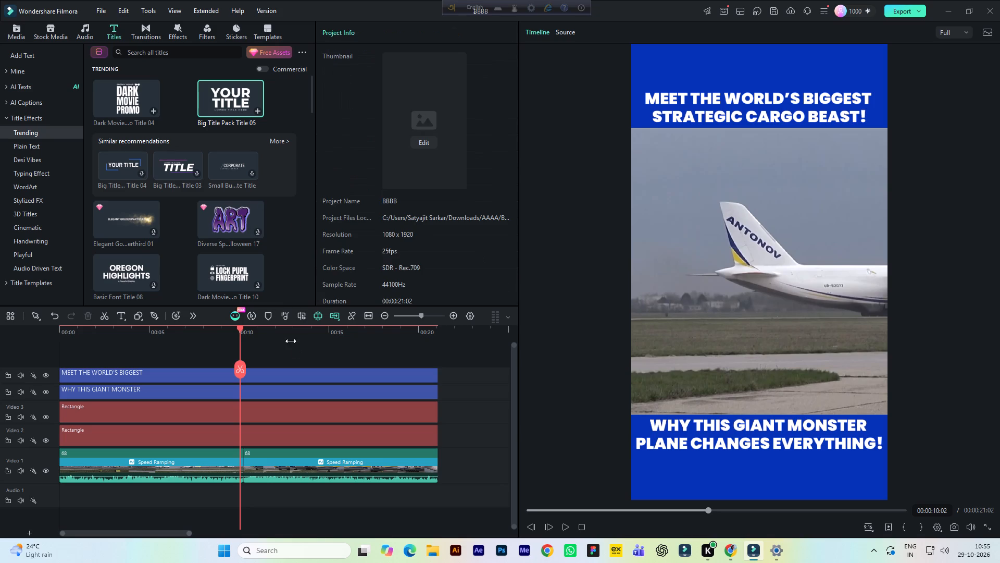
click(190, 325)
click(216, 374)
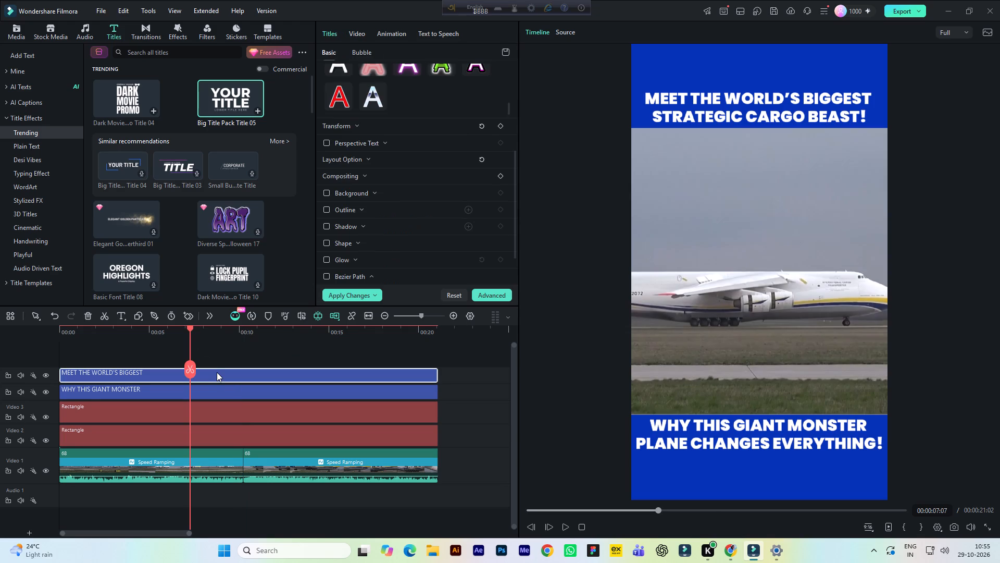
scroll(356, 138, up, 10)
drag(407, 95, 403, 97)
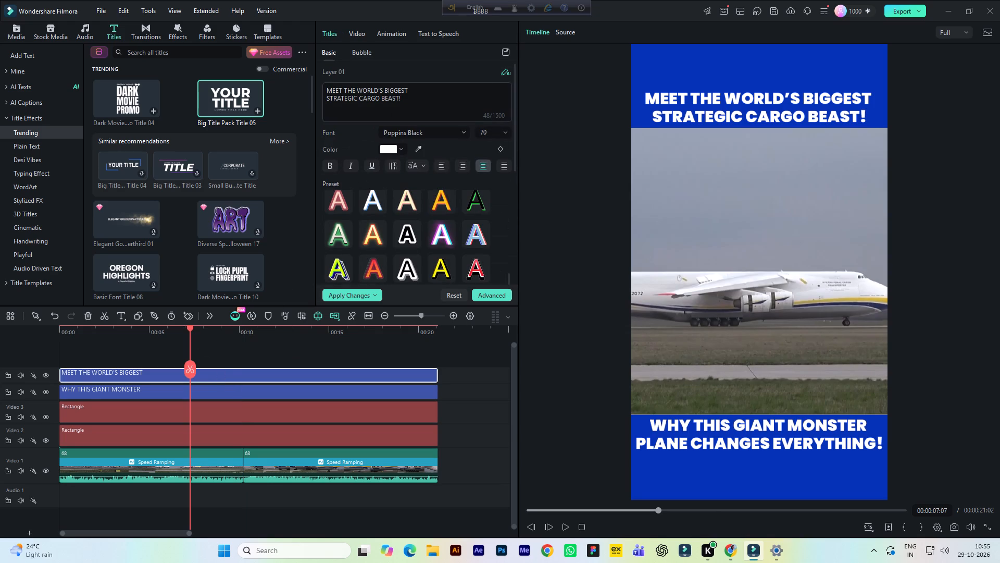
drag(403, 97, 307, 75)
scroll(351, 237, down, 10)
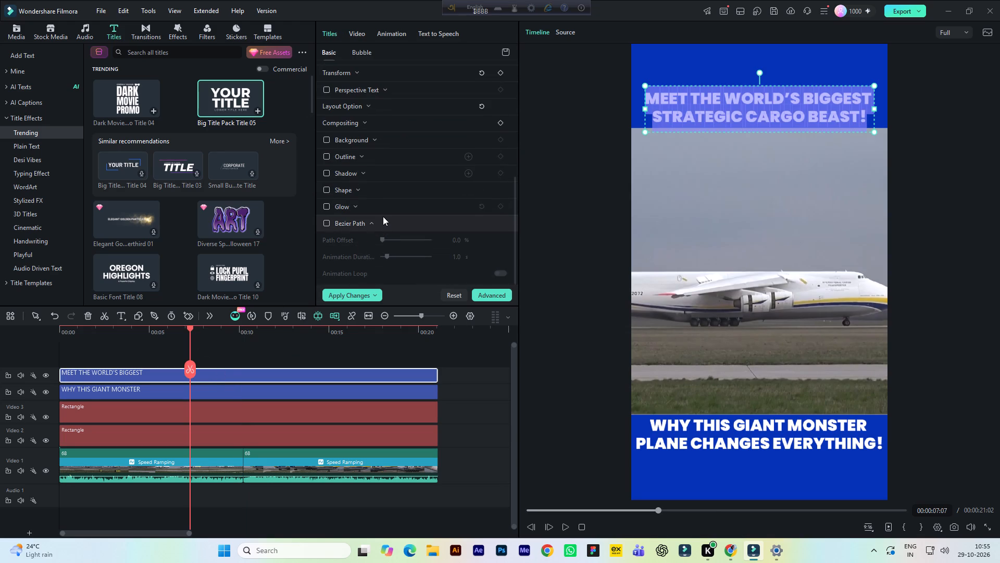
click(358, 196)
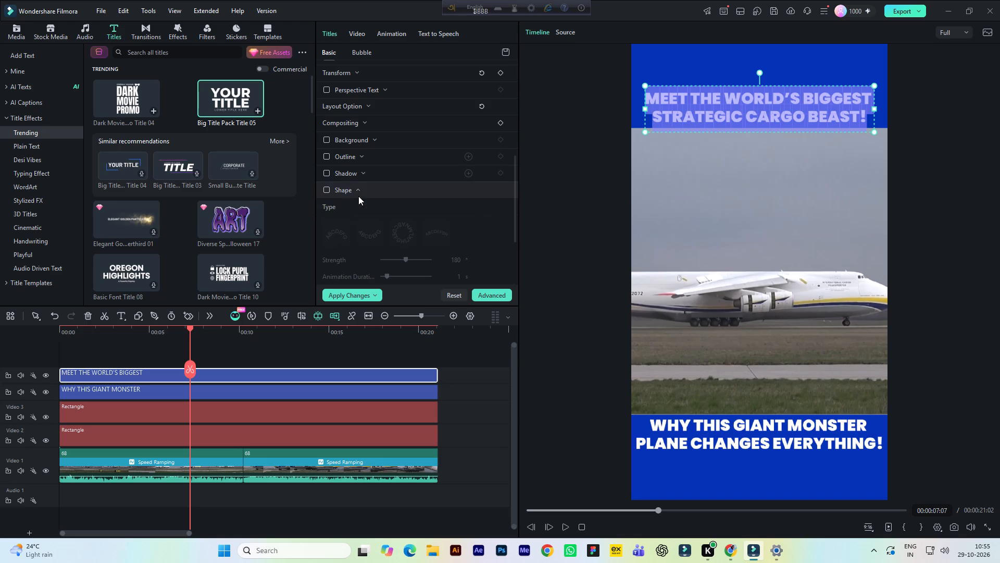
click(358, 191)
click(359, 174)
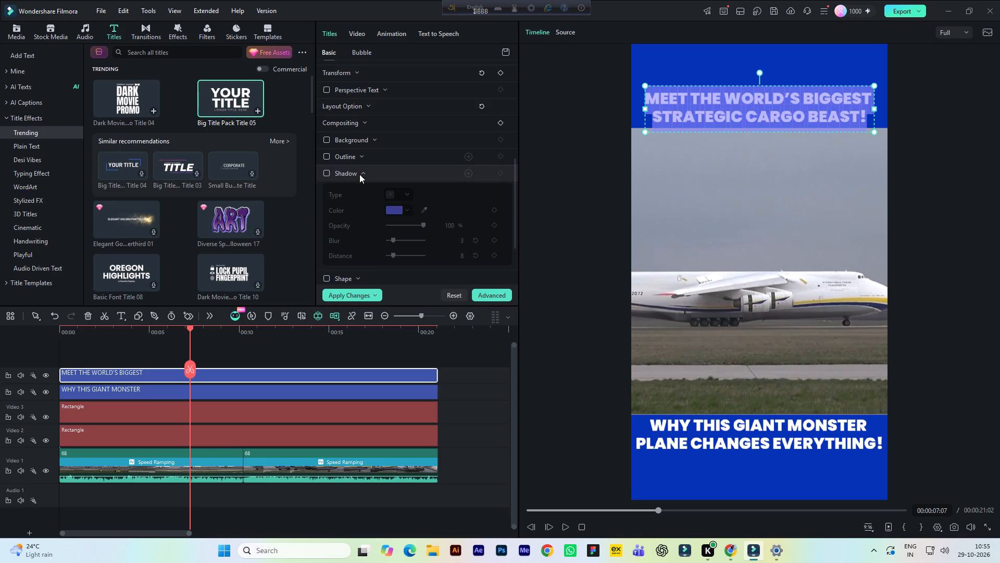
click(359, 174)
click(359, 153)
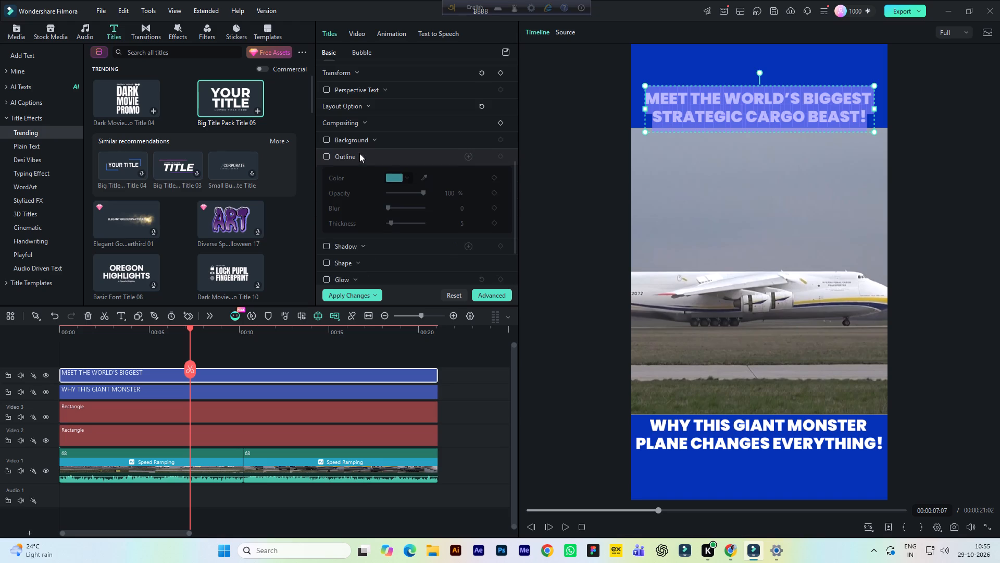
click(359, 153)
click(371, 139)
click(360, 123)
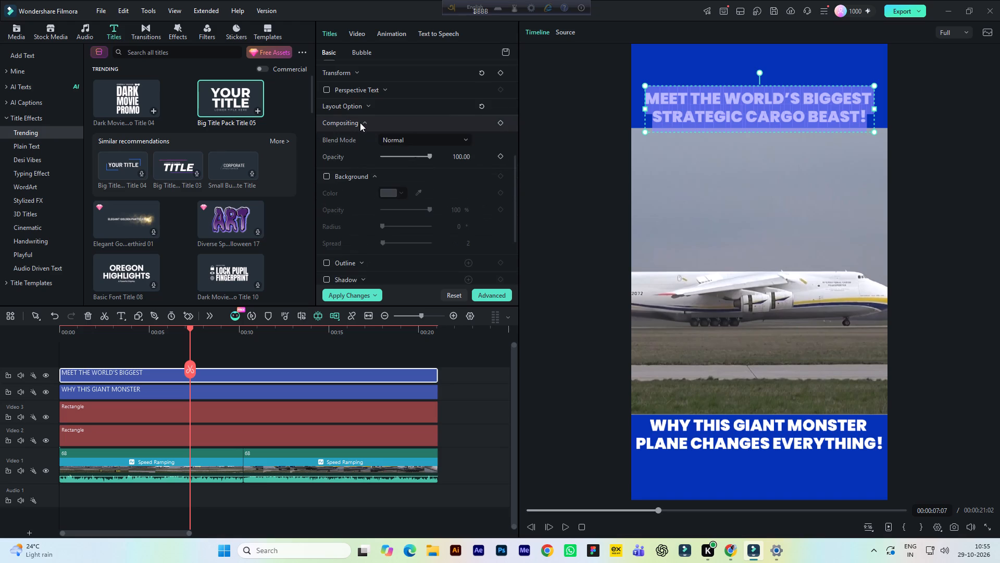
click(370, 108)
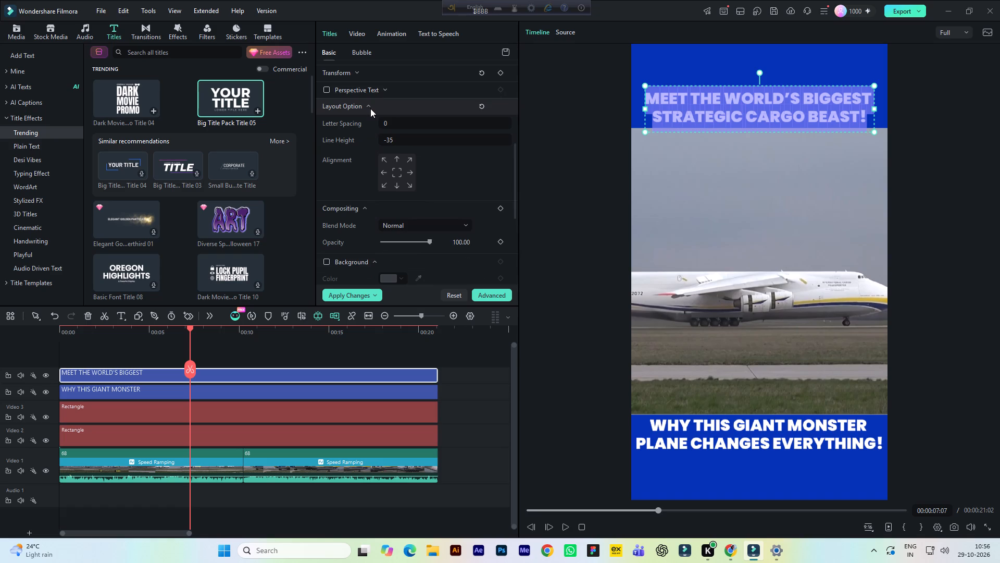
Preview the Big Title Pack Title 05 style, and return to the timeline with nothing selected.
click(229, 95)
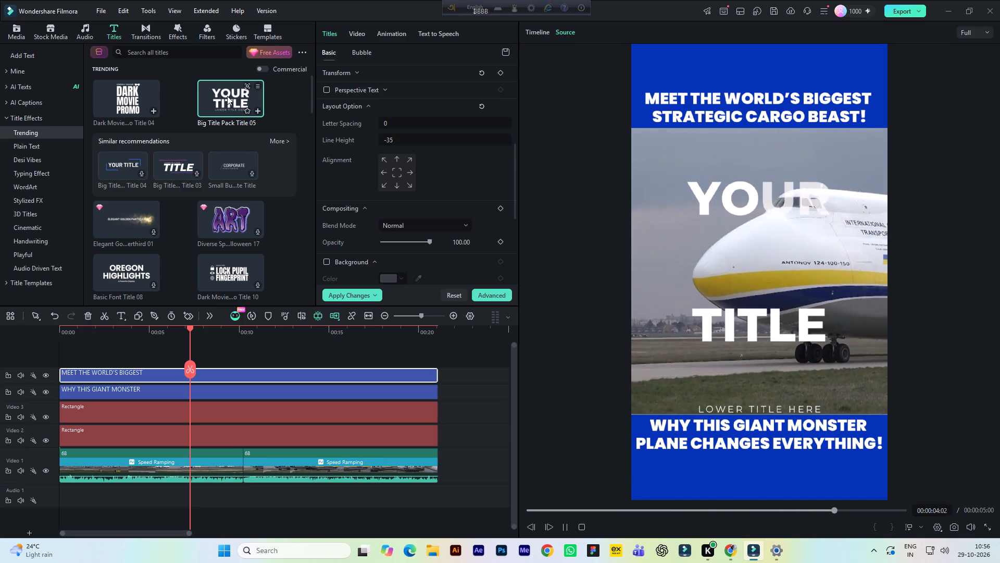
click(233, 351)
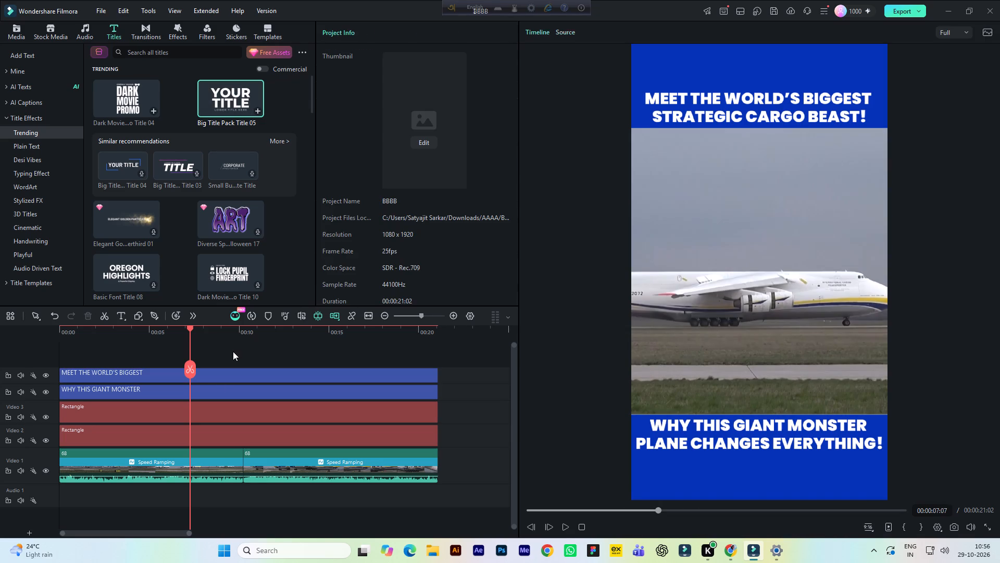
Browse the Trending title effects through to the end of the collection.
scroll(150, 228, down, 2)
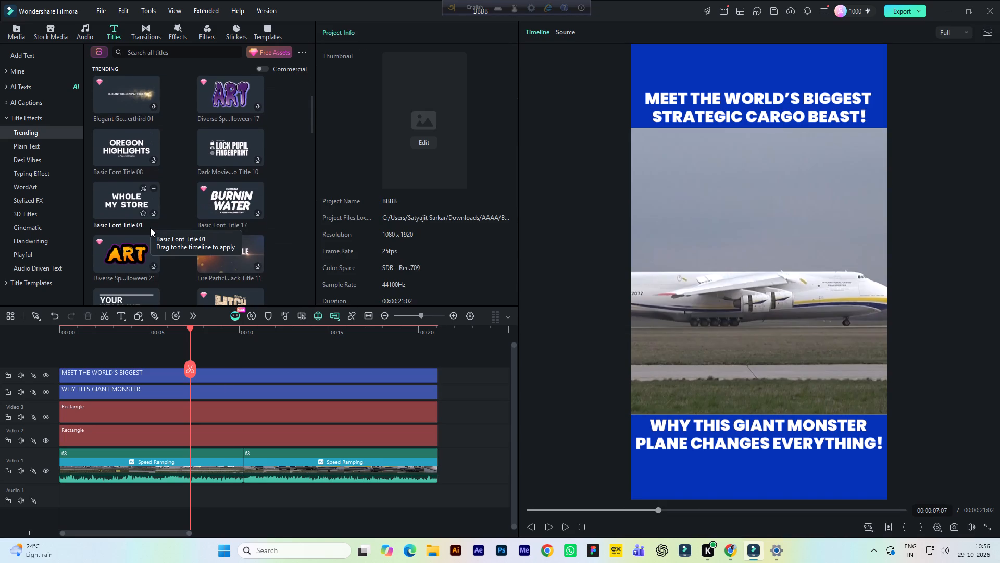
scroll(159, 215, down, 3)
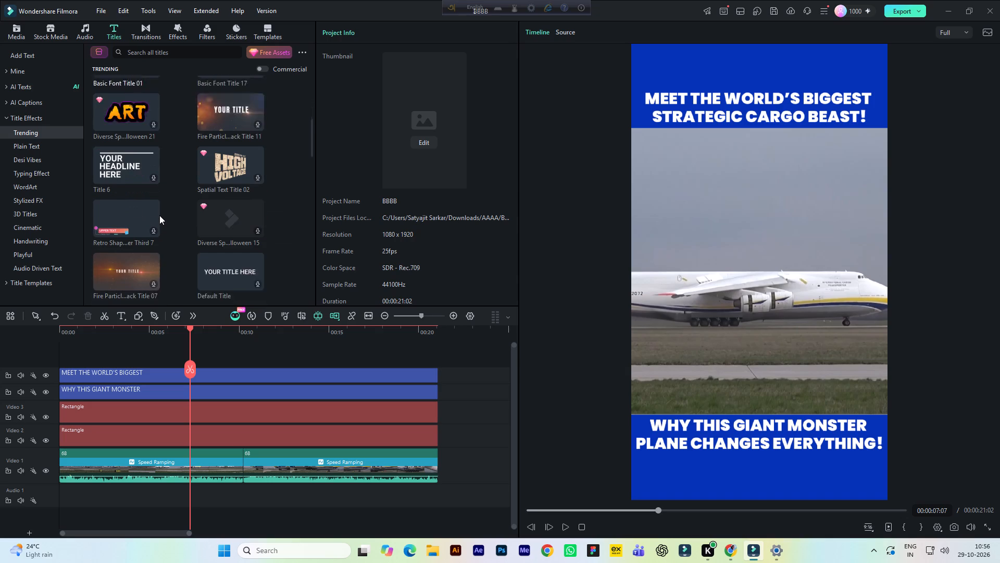
scroll(159, 215, down, 10)
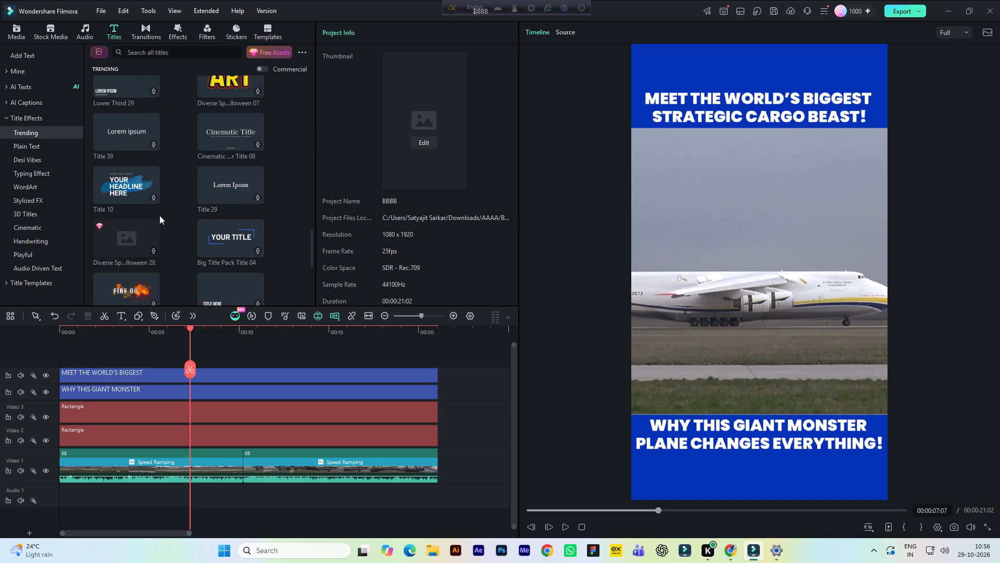
scroll(159, 215, down, 2)
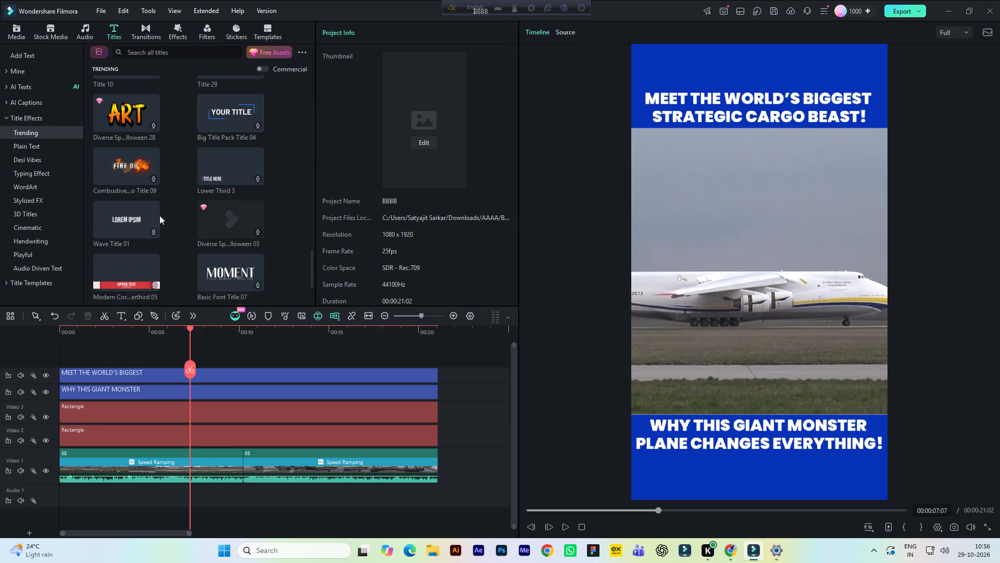
scroll(159, 215, down, 4)
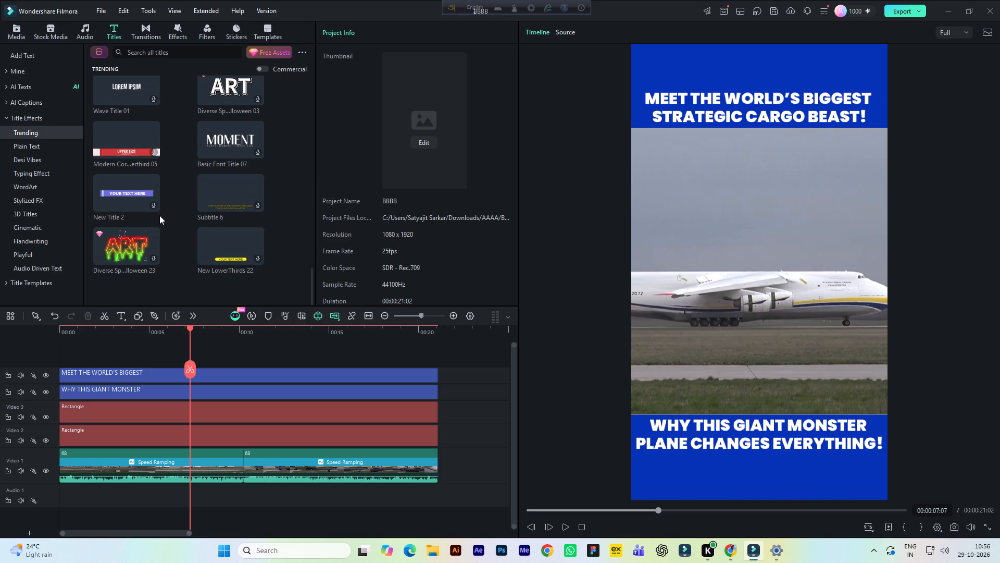
Browse the Cinematic and Typing Effect title collections for alternative title styles.
click(41, 225)
click(39, 226)
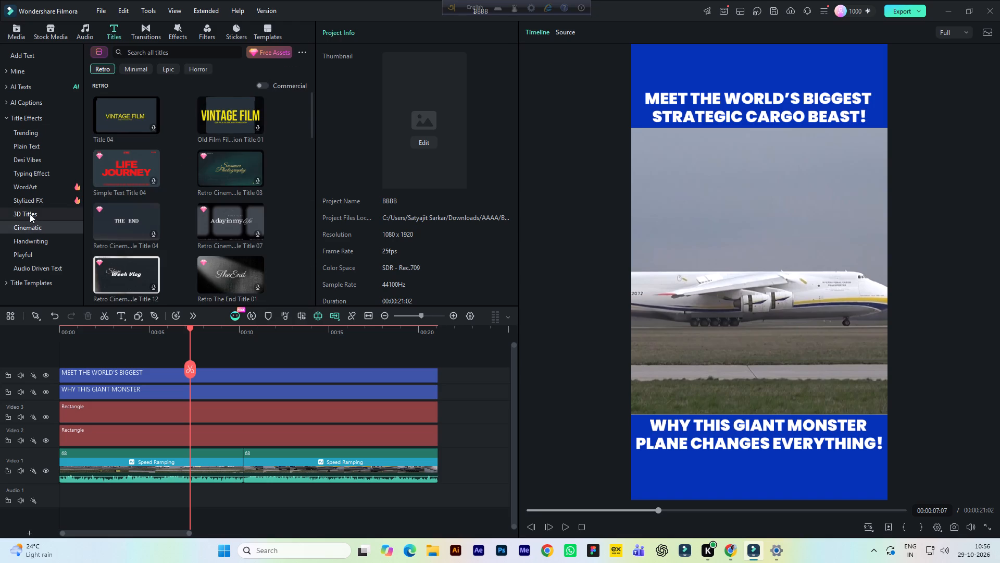
click(22, 172)
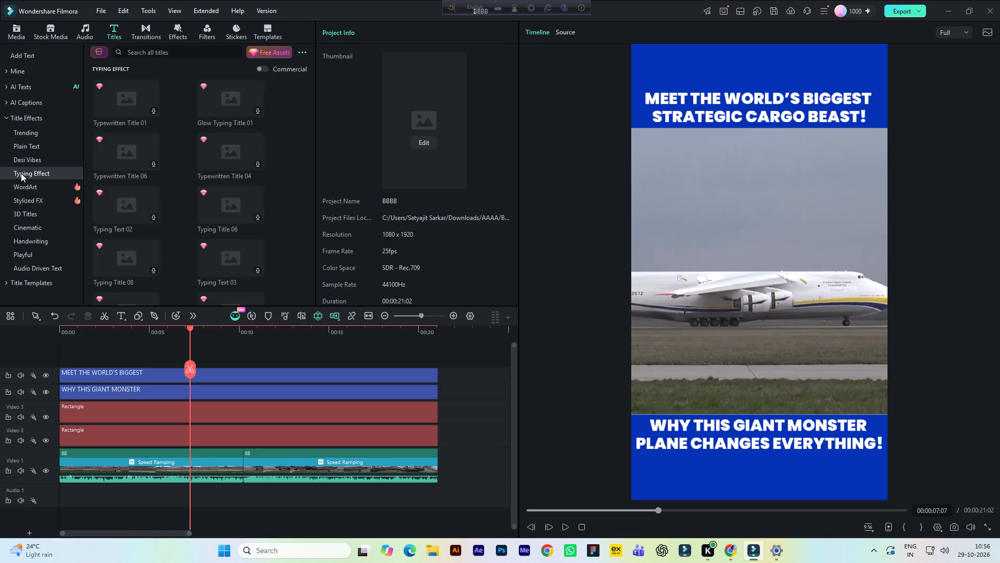
scroll(119, 186, down, 5)
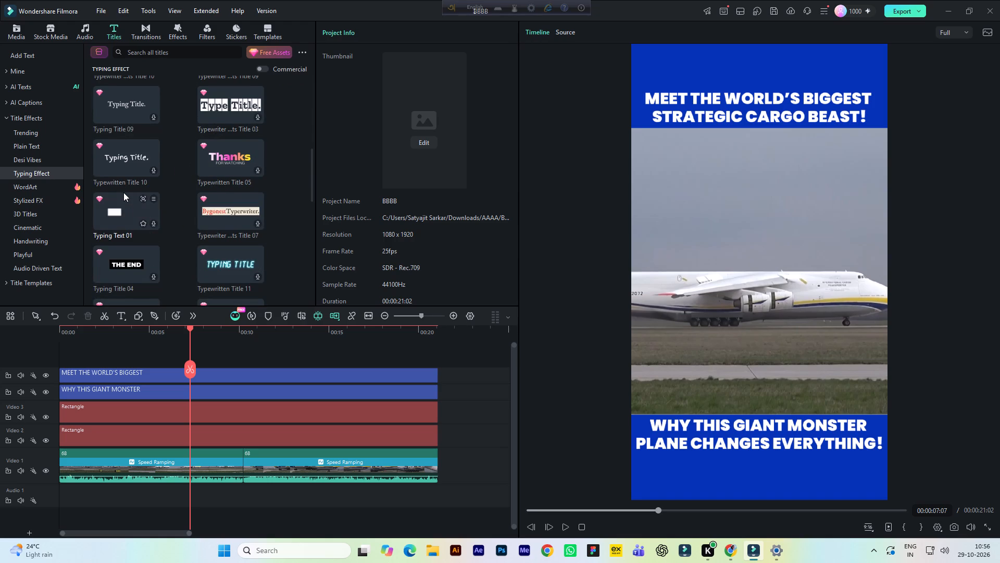
scroll(123, 192, down, 5)
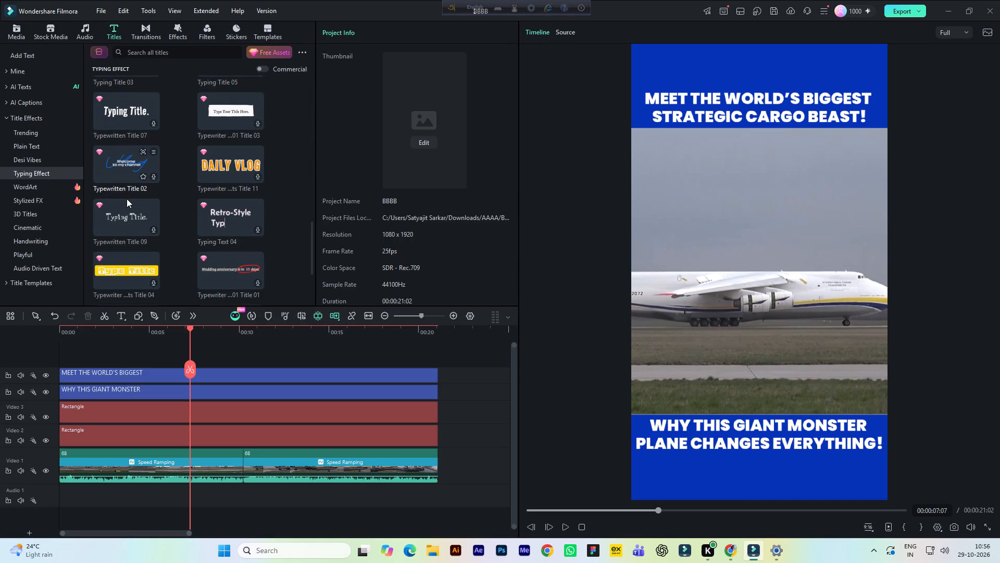
scroll(127, 199, down, 3)
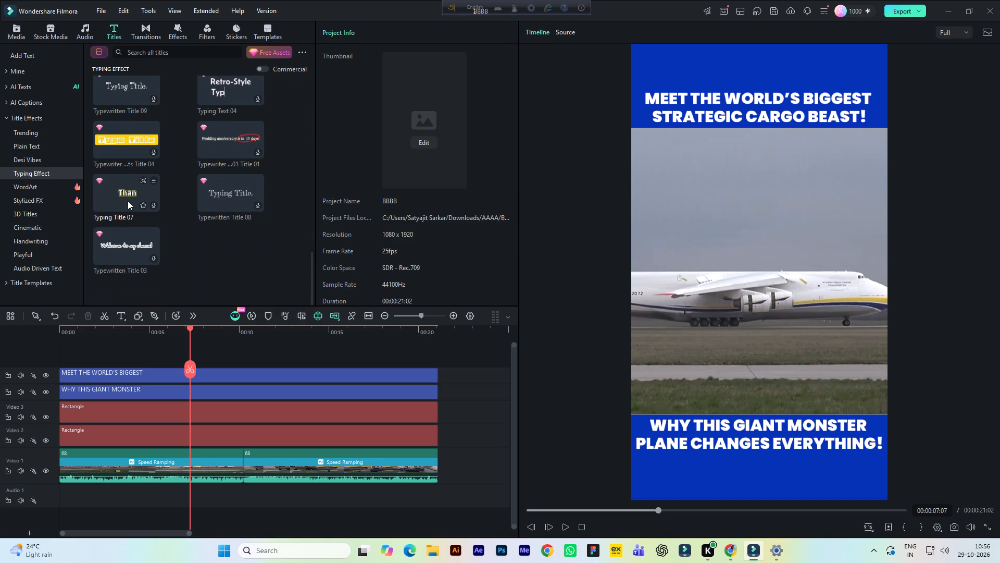
Check the Desi Vibes and Plain Text title effects, and browse the Trending collection again for alternative title styles.
click(33, 160)
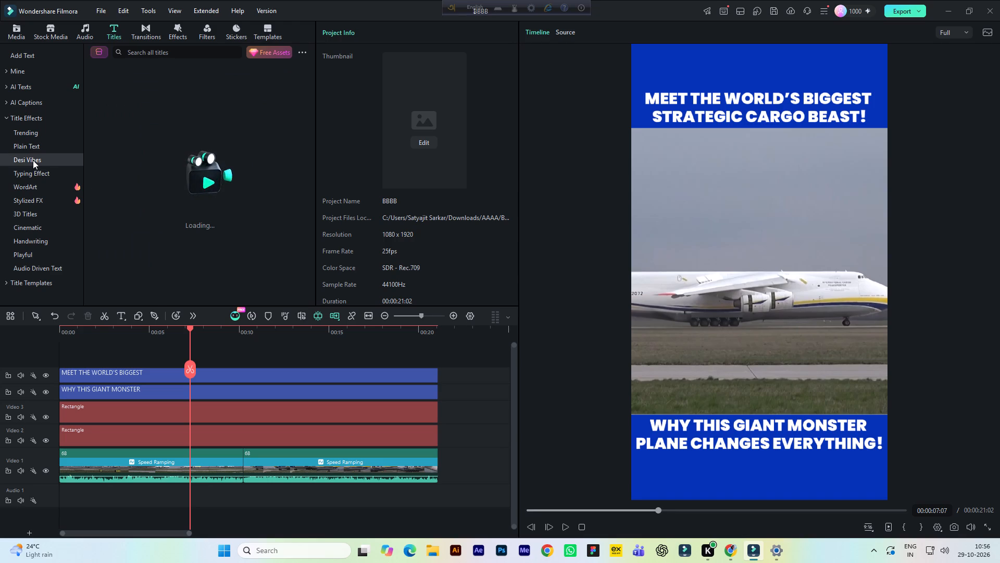
click(28, 145)
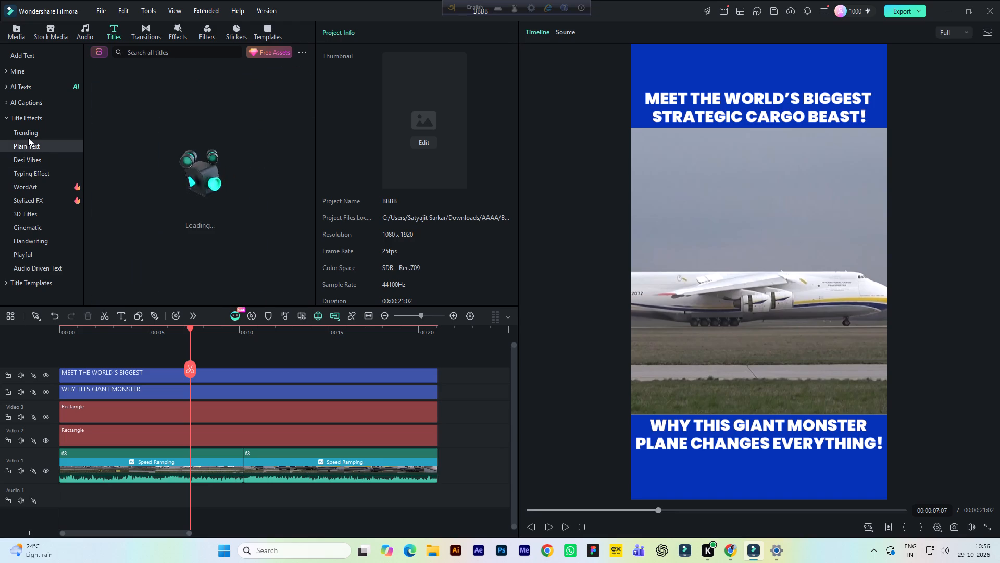
click(28, 134)
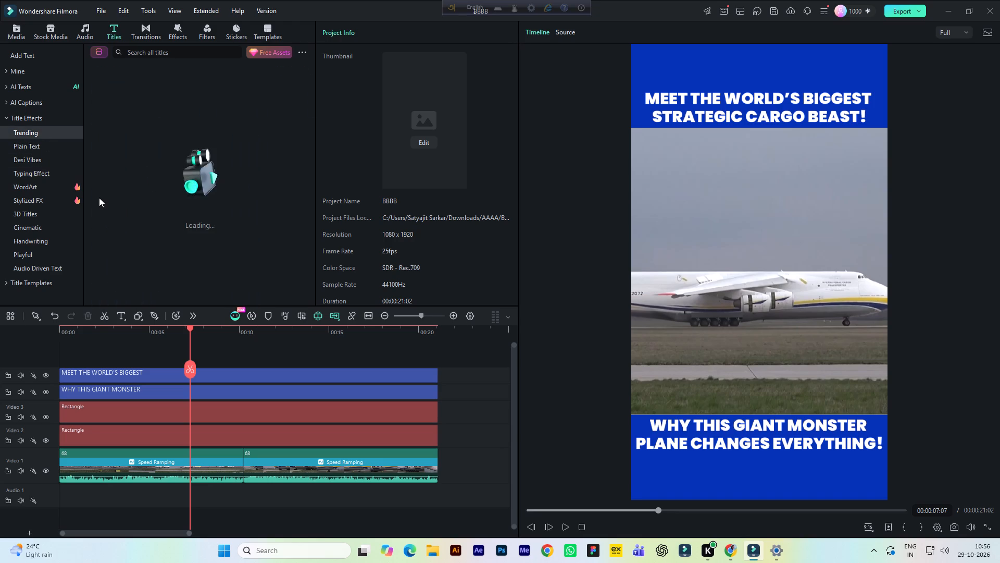
scroll(193, 207, down, 12)
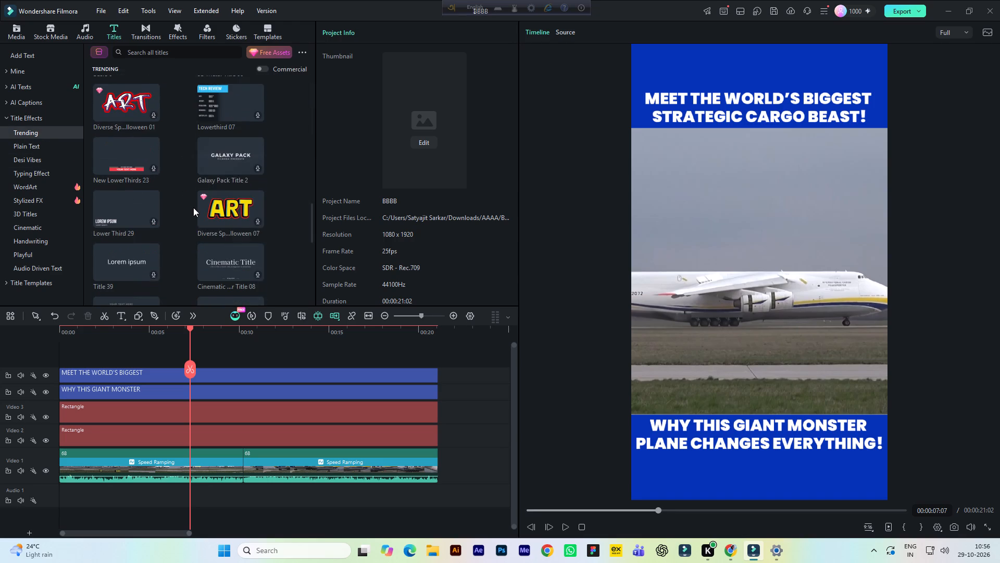
scroll(193, 207, down, 9)
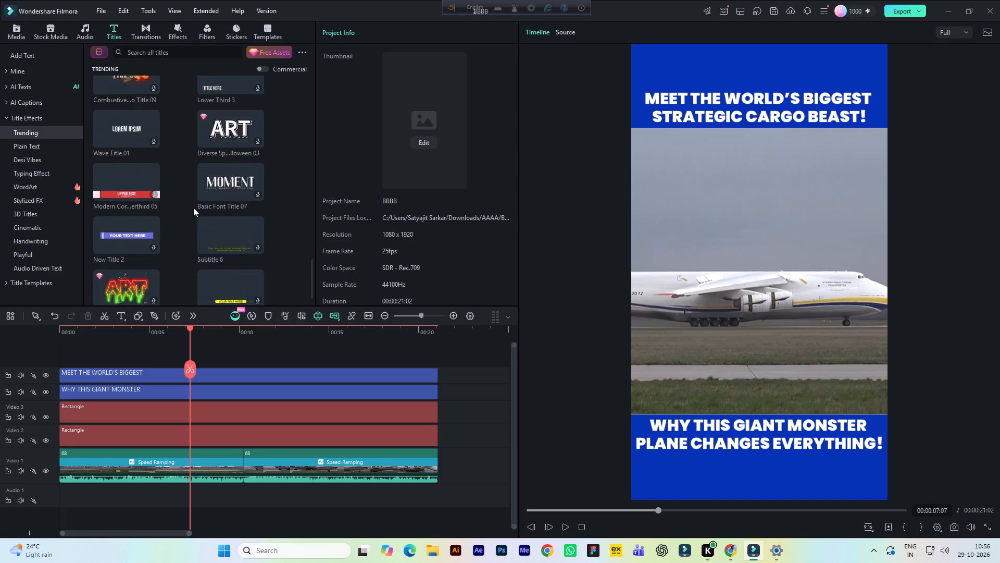
scroll(193, 207, down, 5)
scroll(33, 244, down, 2)
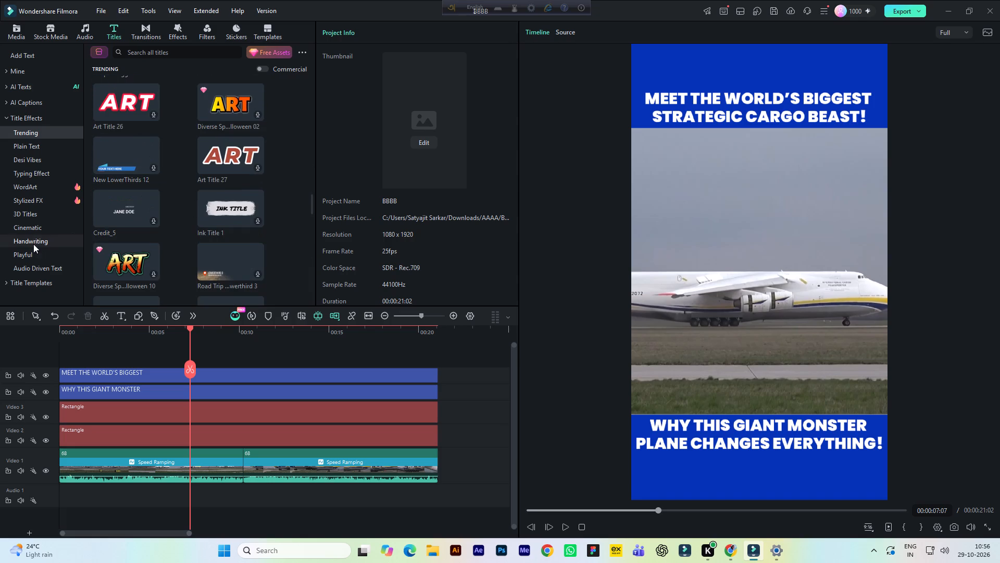
scroll(33, 244, down, 3)
Look through the Audio Driven Text, Playful and Handwriting title effects for alternative styles.
click(42, 265)
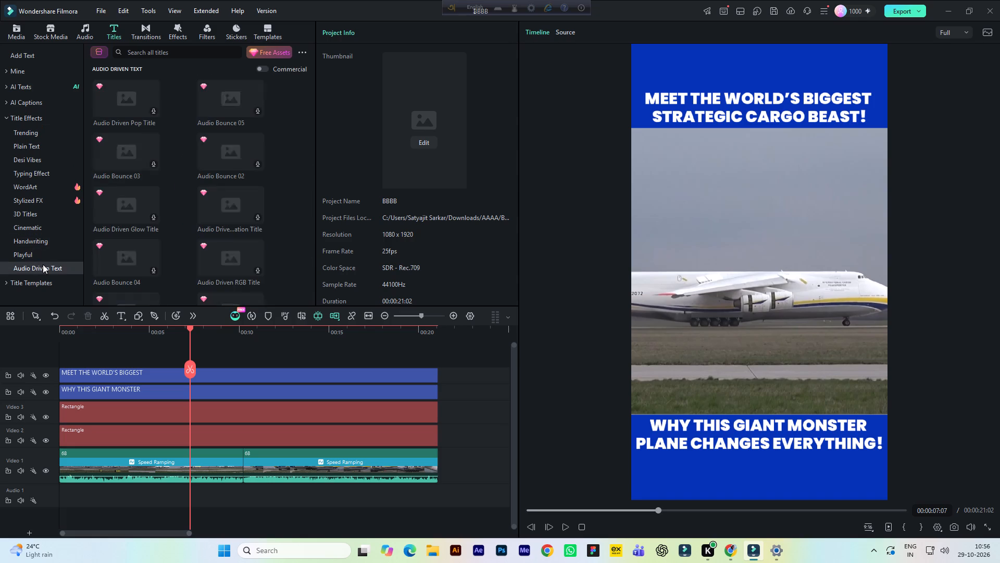
scroll(153, 203, down, 6)
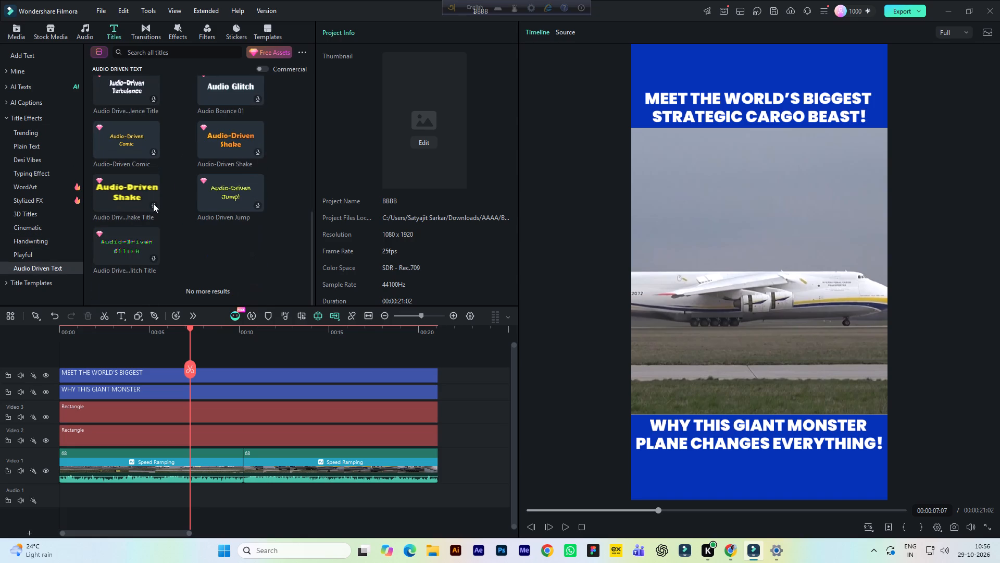
click(17, 256)
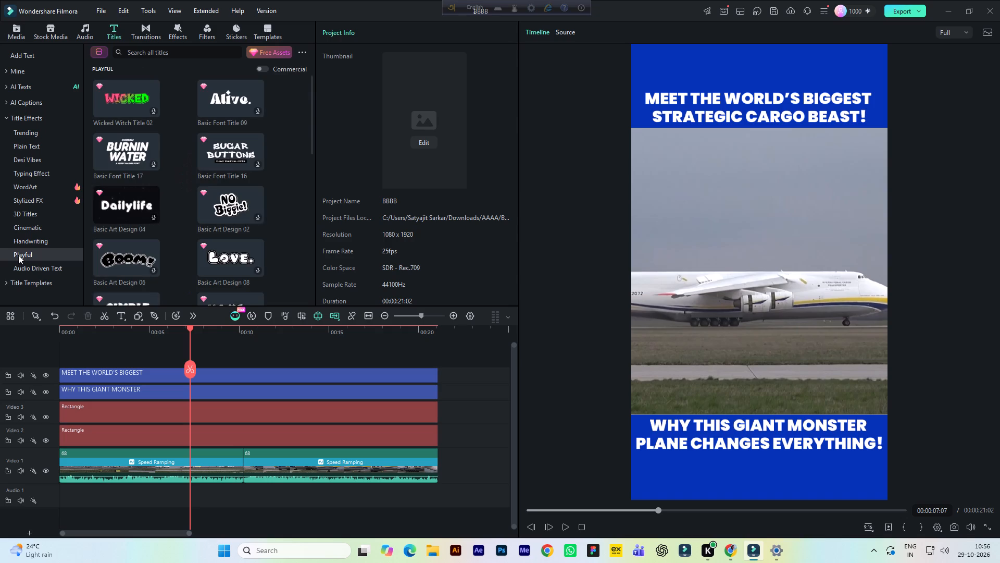
scroll(113, 200, down, 5)
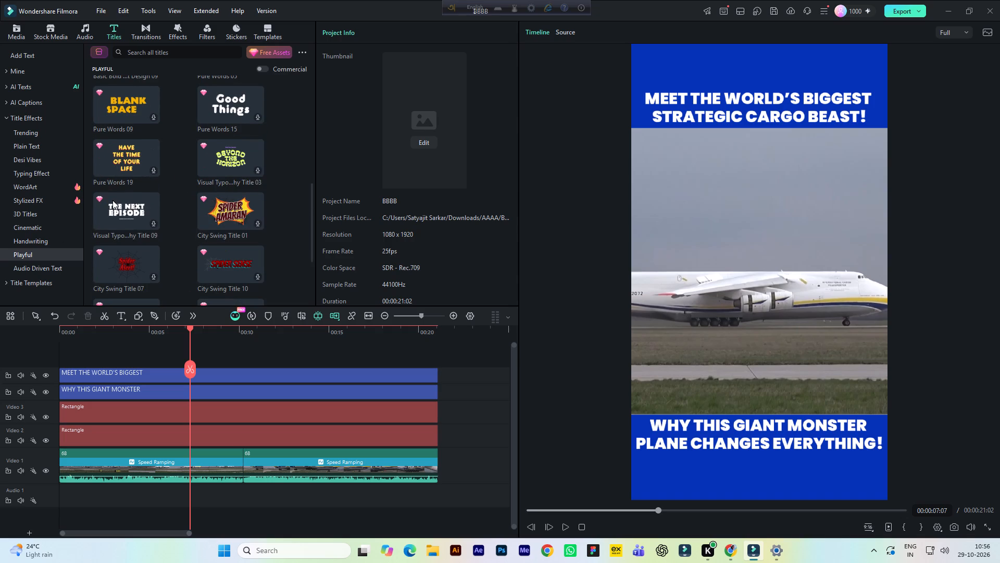
click(42, 240)
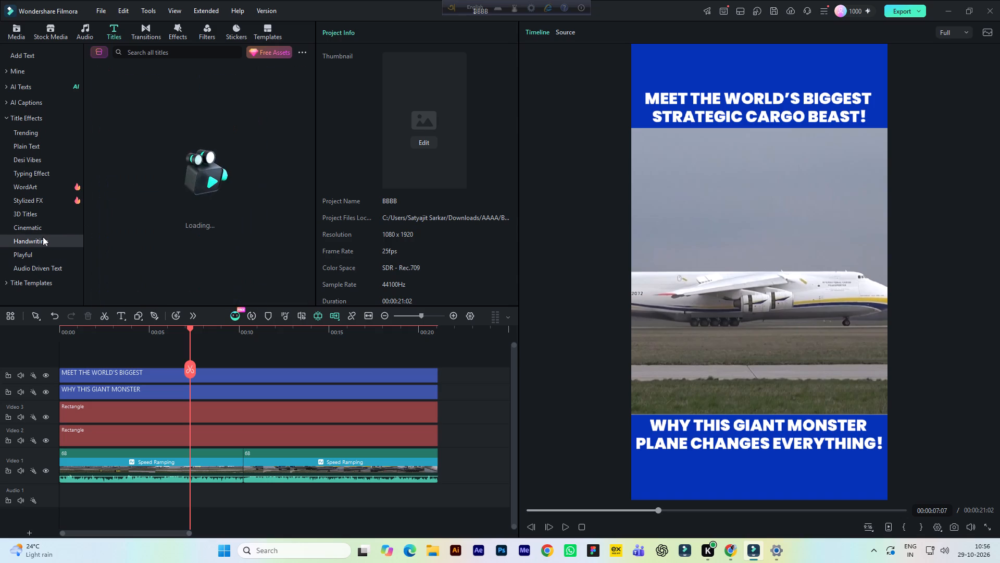
Browse the Lower Thirds, Subtitles, Social Media, Exclusive, End Credits, News, Halloween, Search Bar and Callout title templates.
click(30, 281)
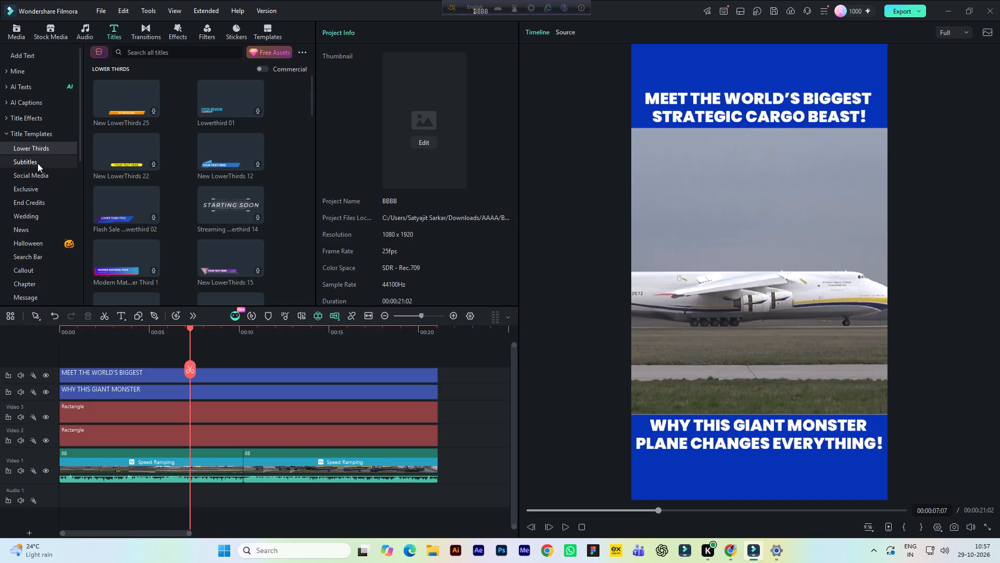
click(37, 163)
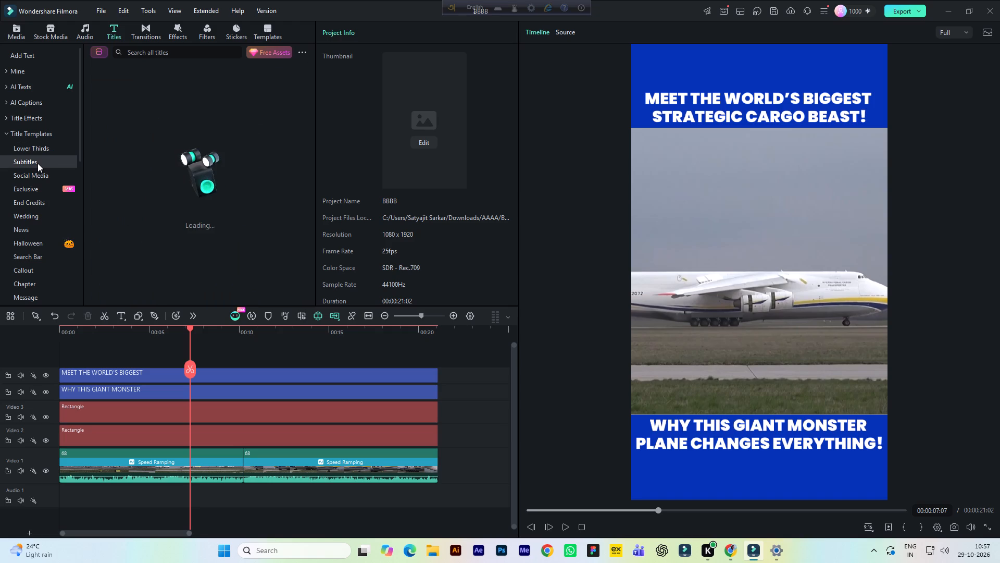
click(30, 181)
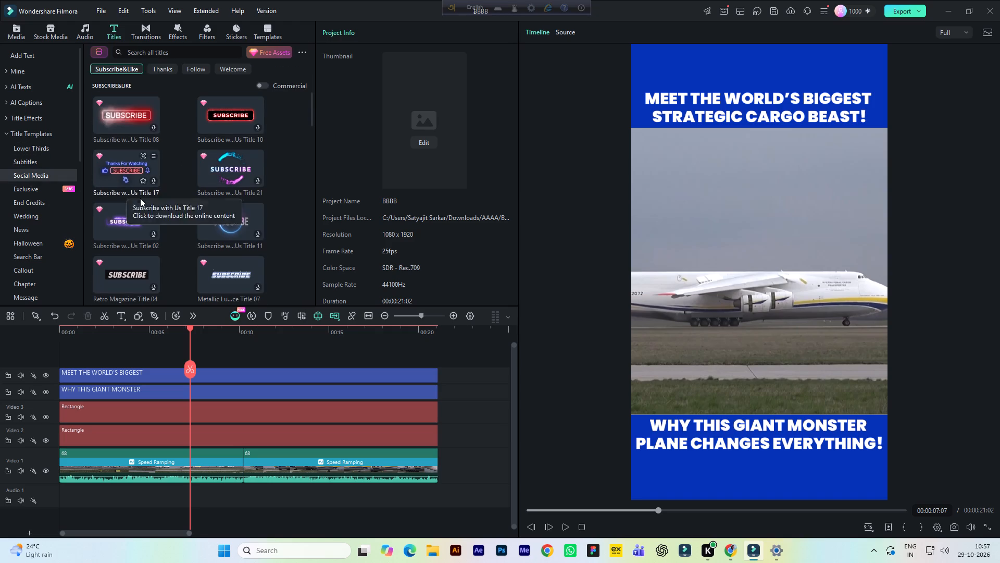
scroll(140, 198, down, 5)
click(35, 191)
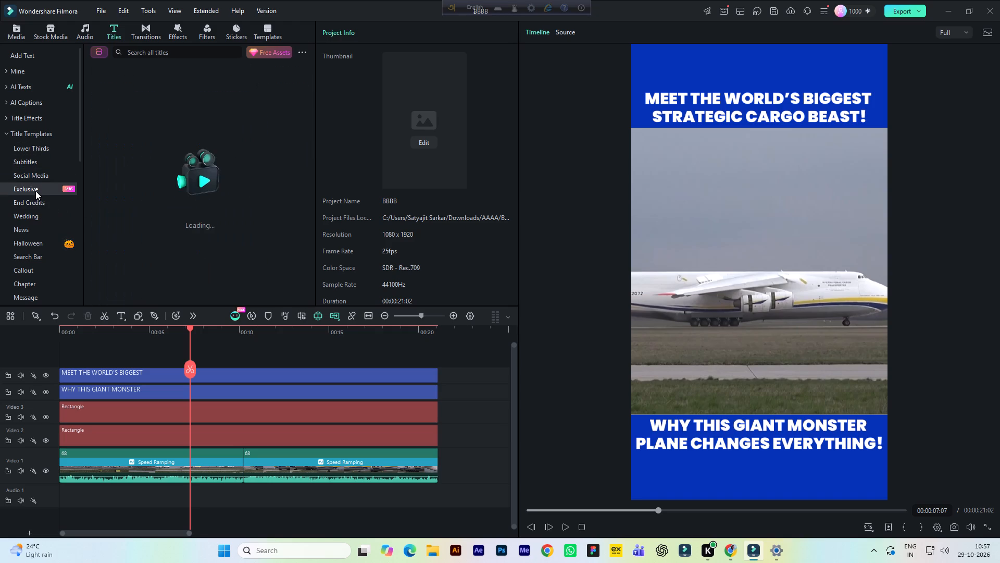
scroll(127, 176, down, 2)
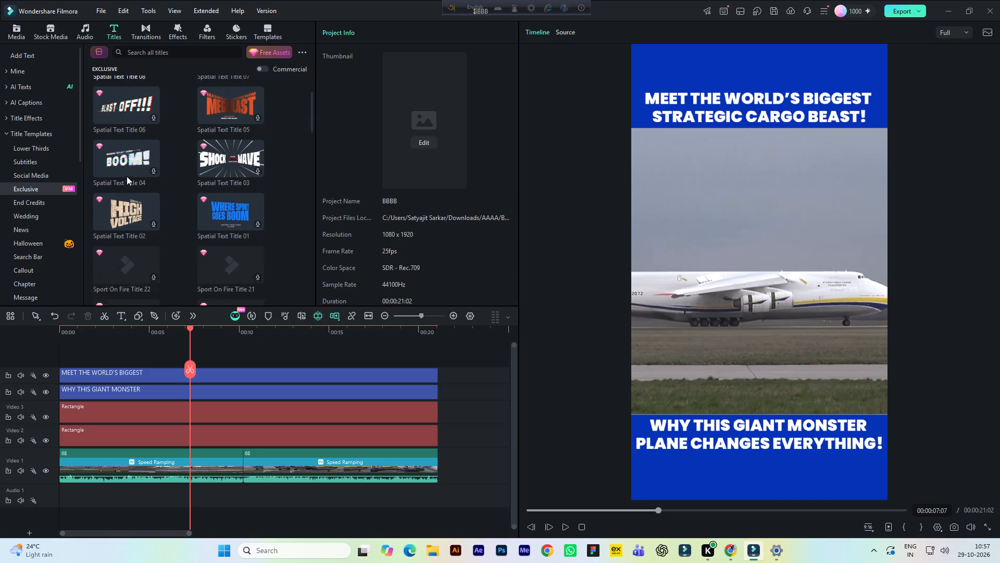
click(36, 200)
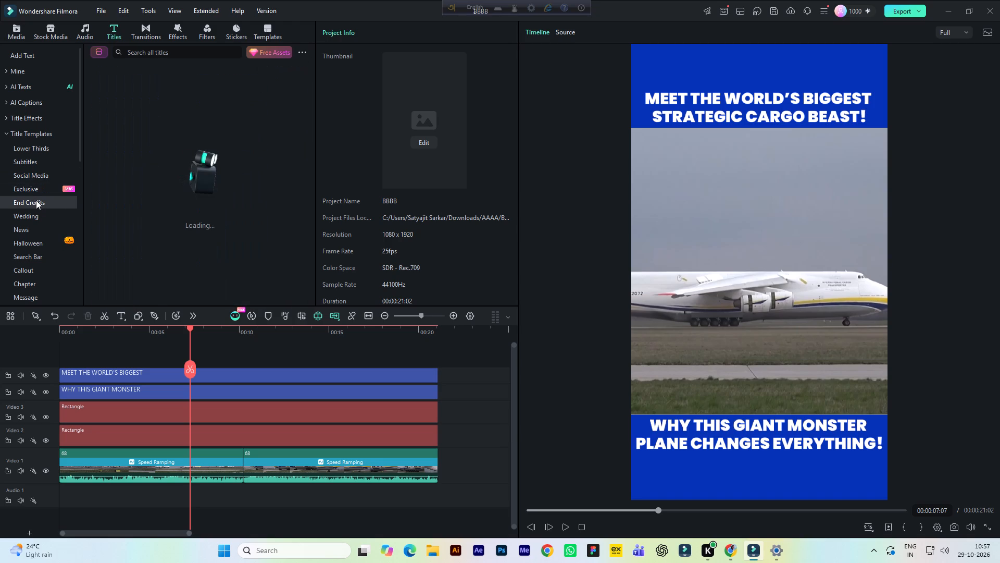
click(20, 229)
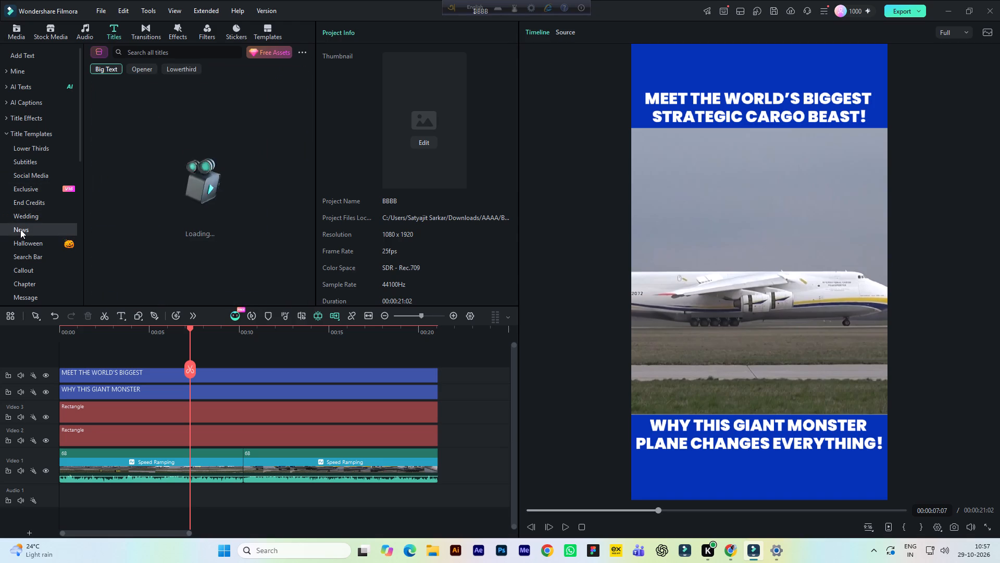
scroll(113, 186, down, 3)
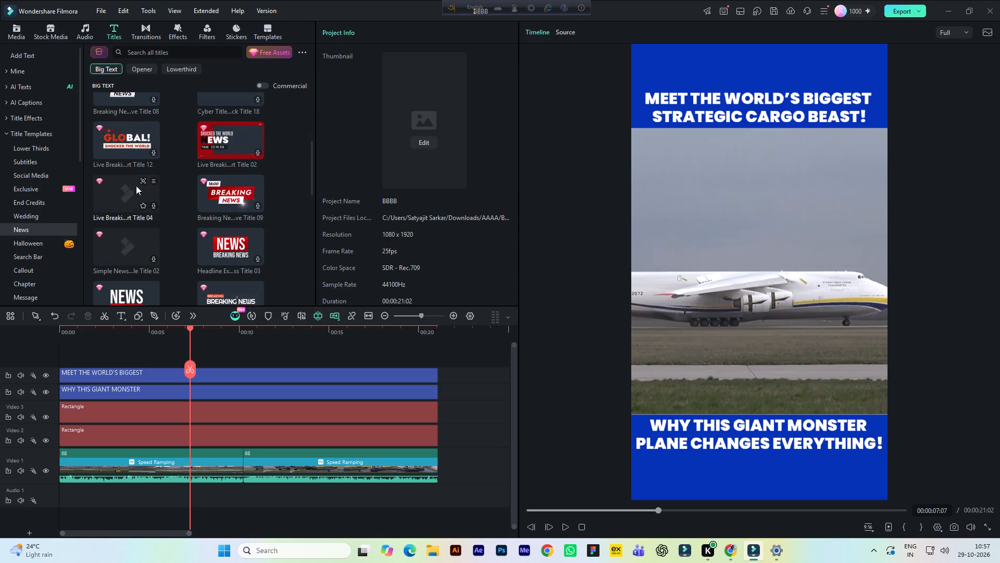
scroll(136, 186, down, 1)
click(30, 240)
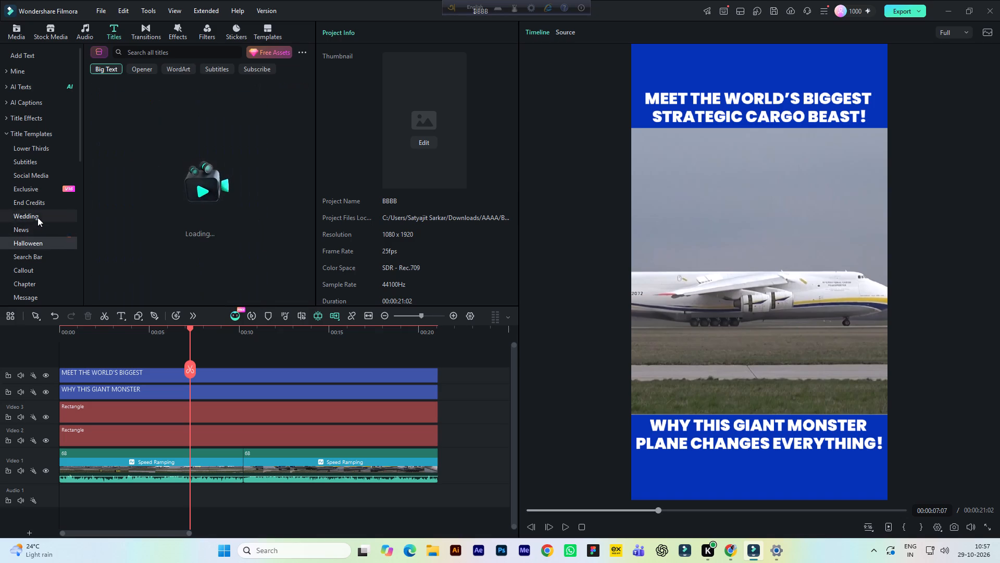
scroll(37, 217, down, 1)
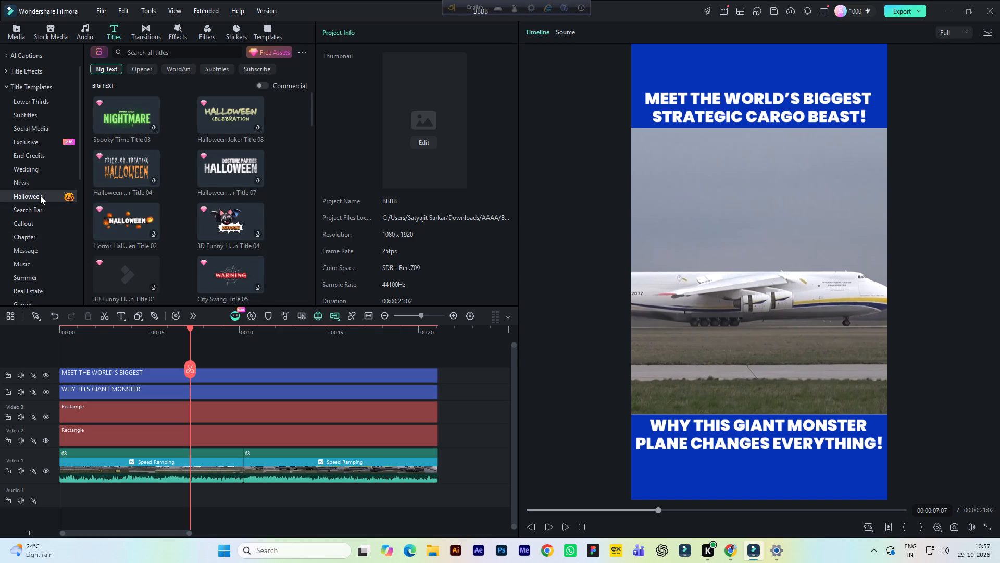
click(34, 213)
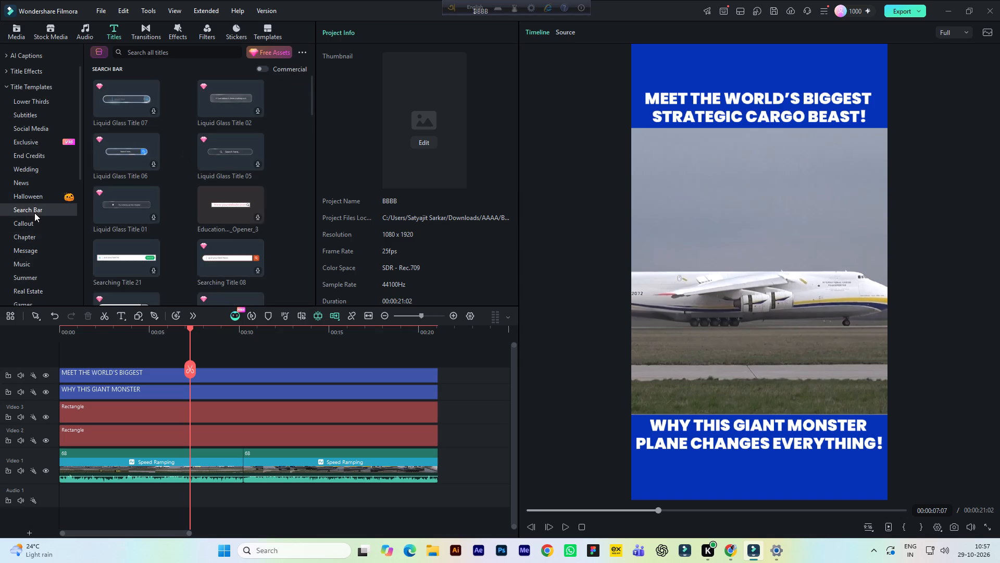
click(31, 229)
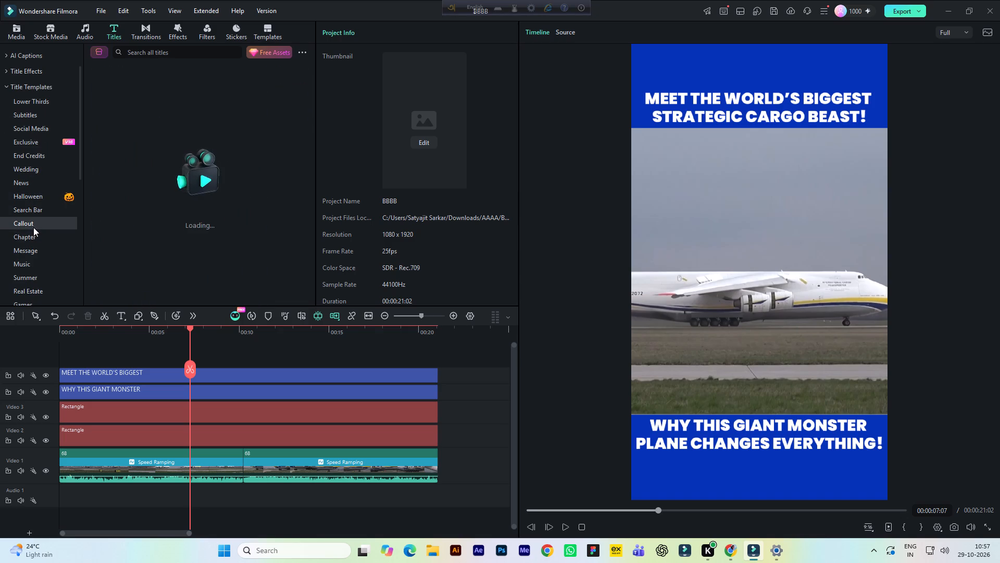
Examine the first Chapter title templates, previewing Title 1 and Title 3.
click(28, 243)
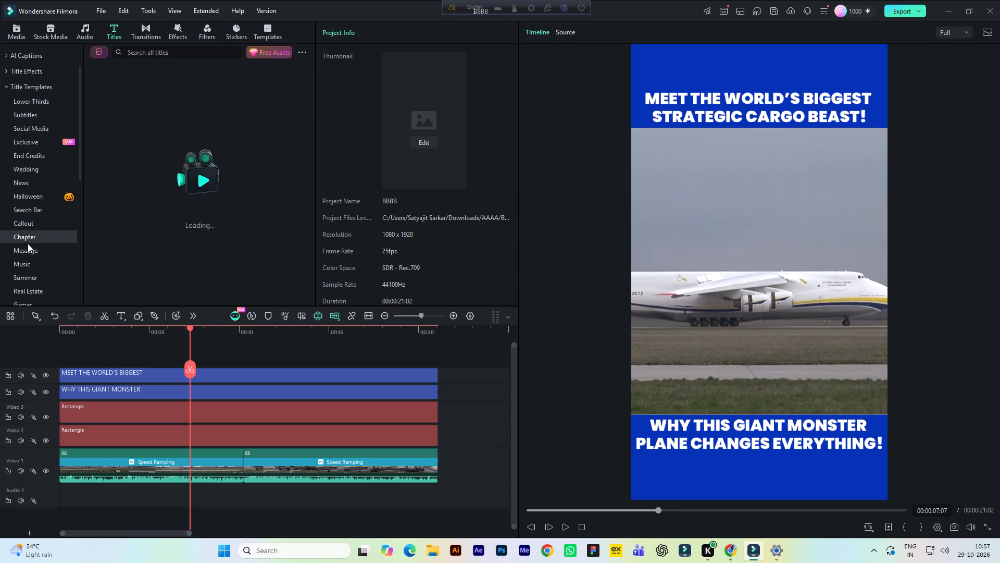
scroll(146, 185, down, 2)
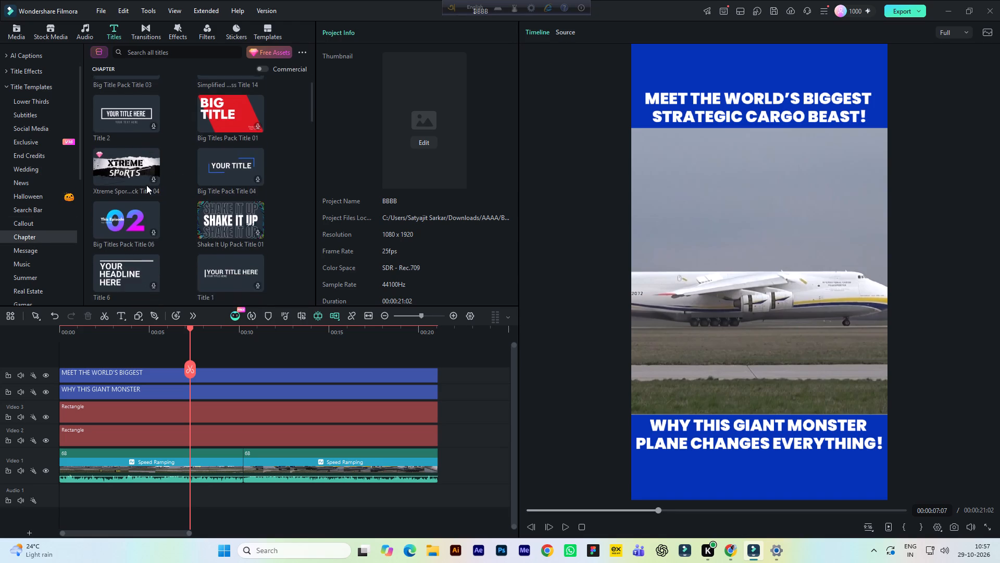
scroll(146, 185, down, 1)
scroll(146, 185, up, 2)
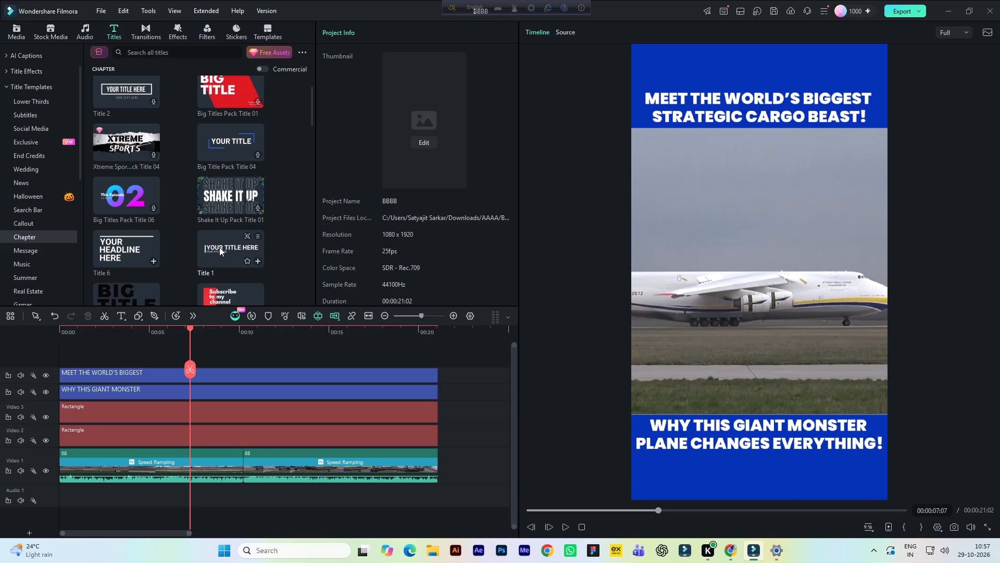
scroll(220, 242, down, 2)
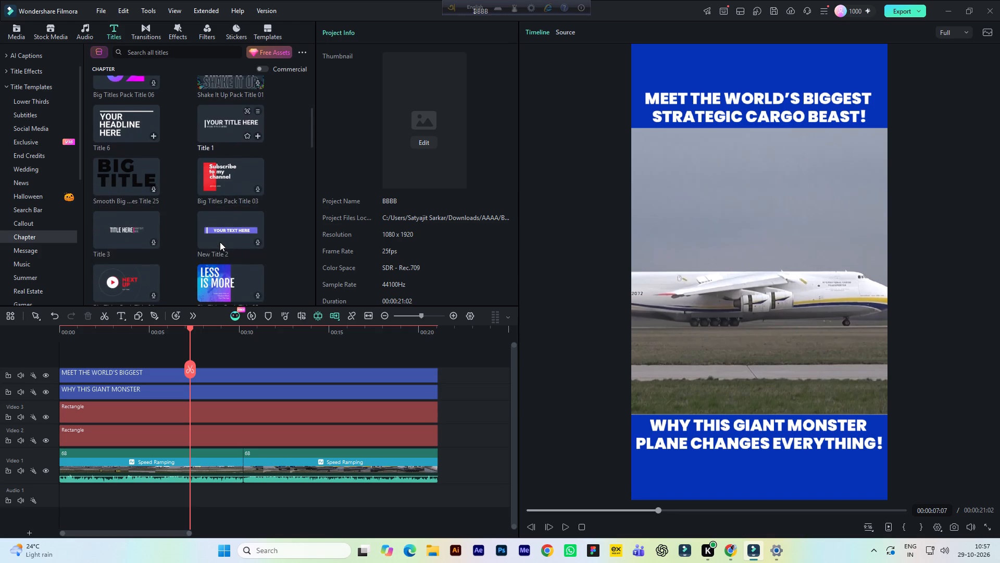
scroll(221, 165, up, 1)
scroll(225, 180, down, 1)
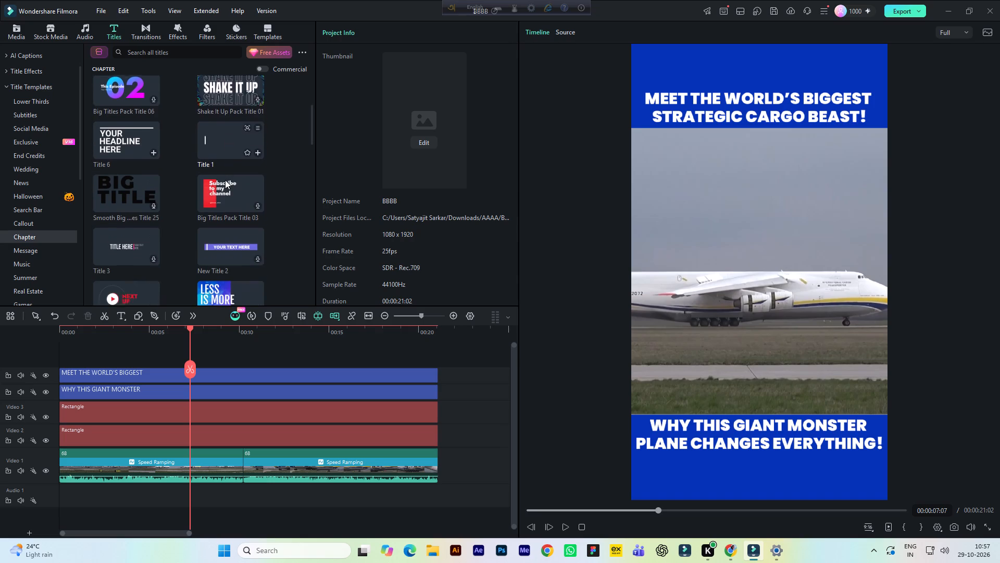
scroll(225, 180, down, 1)
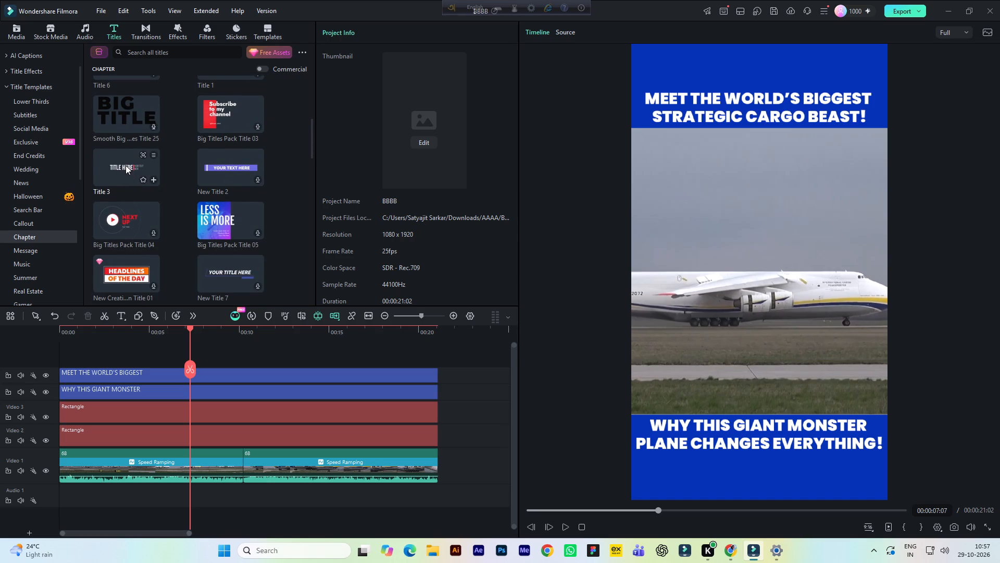
Browse the remaining Chapter title templates through to the end of the collection.
scroll(126, 165, down, 3)
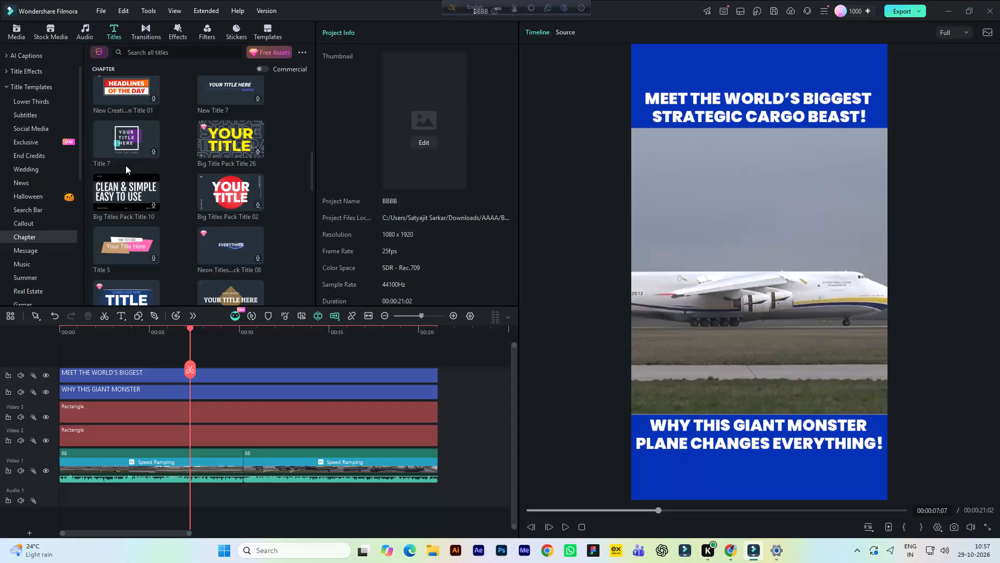
scroll(126, 203, down, 2)
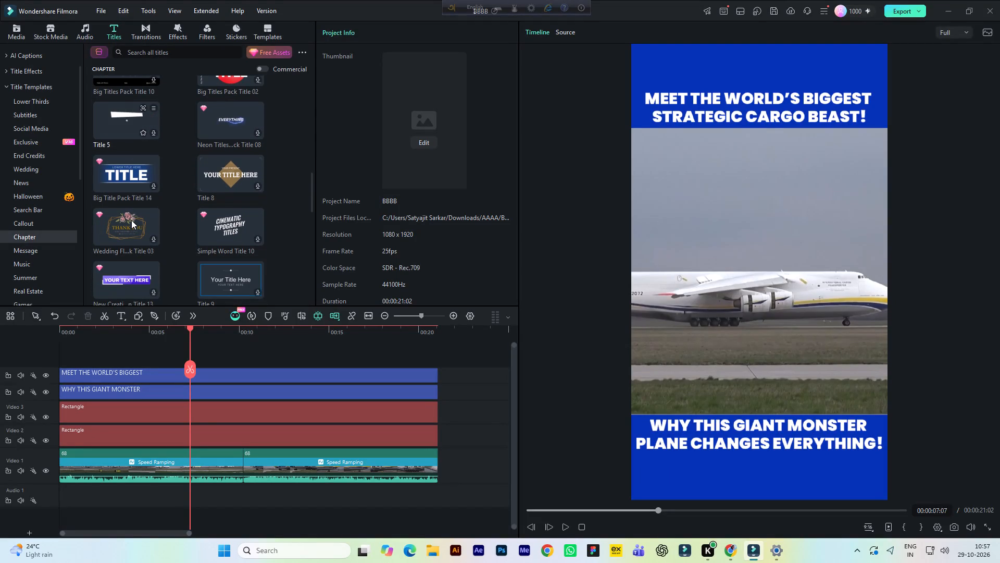
scroll(131, 220, down, 2)
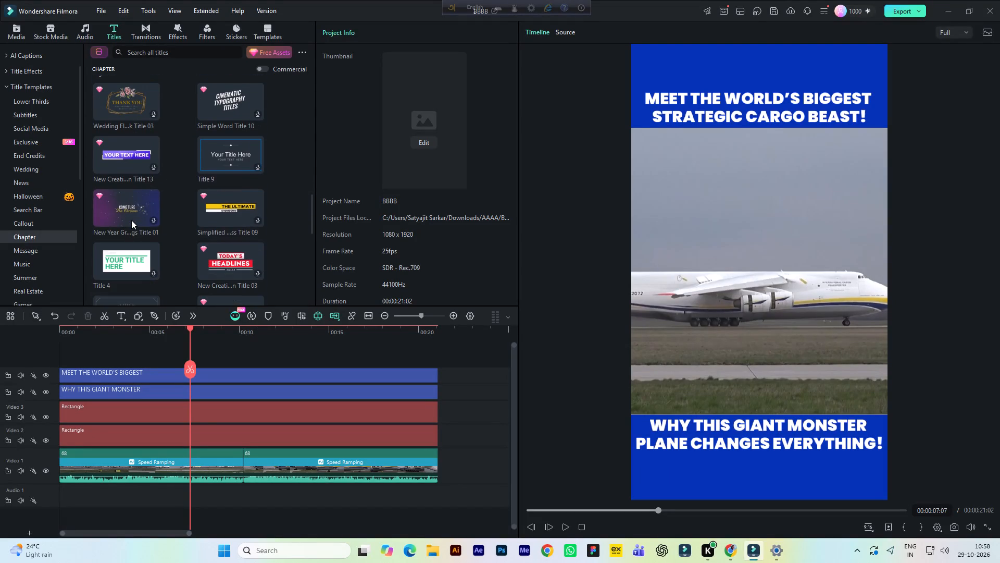
scroll(131, 220, down, 2)
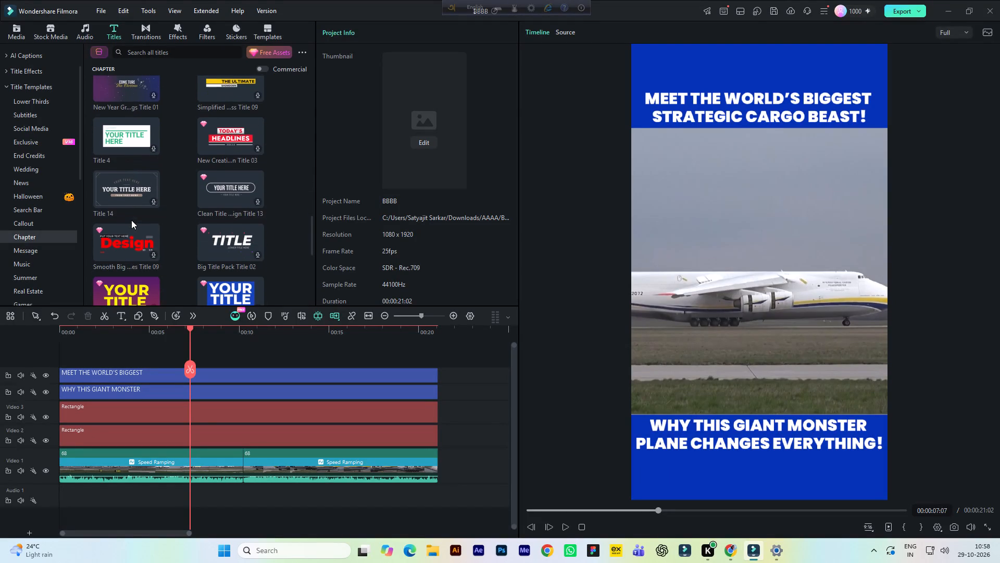
scroll(113, 198, down, 2)
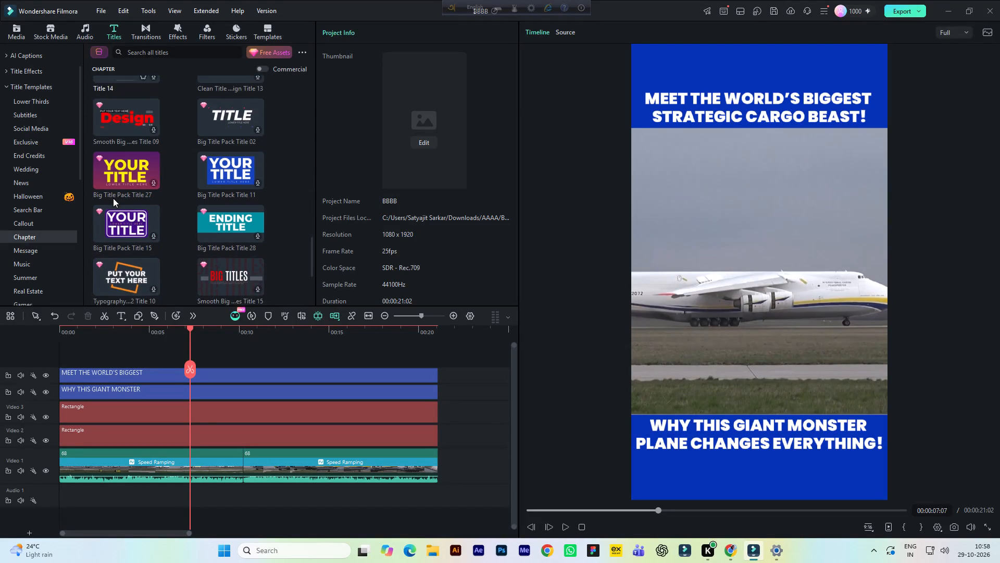
scroll(113, 198, down, 4)
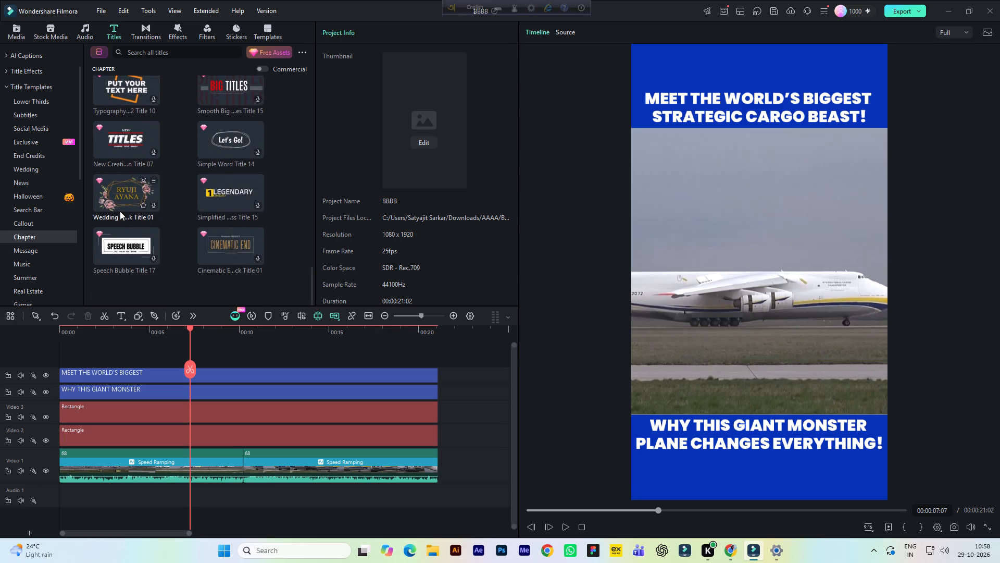
Look through further Chapter title templates, down to the Simplified, Big Title Pack and Education Pack styles.
scroll(120, 211, down, 4)
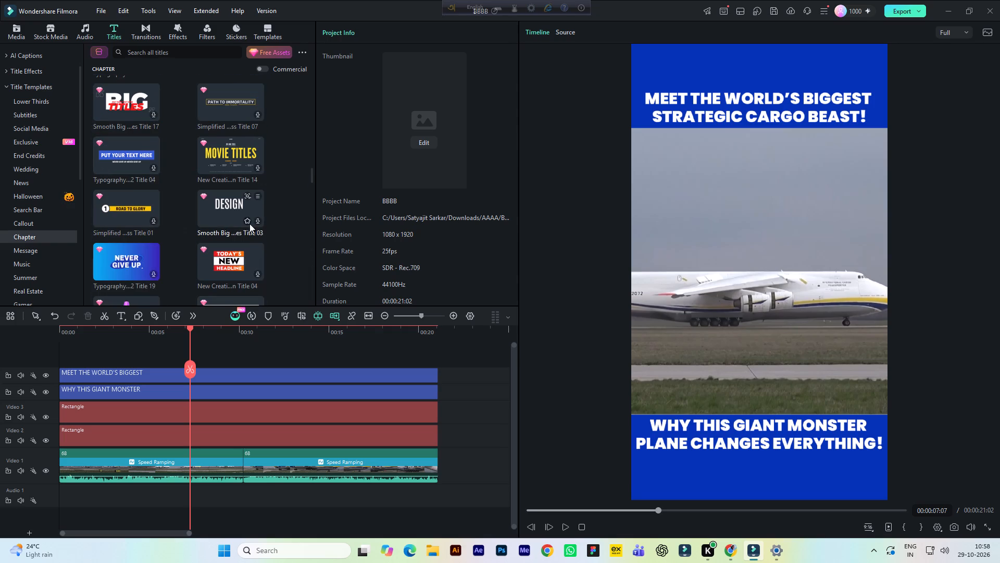
scroll(286, 213, down, 5)
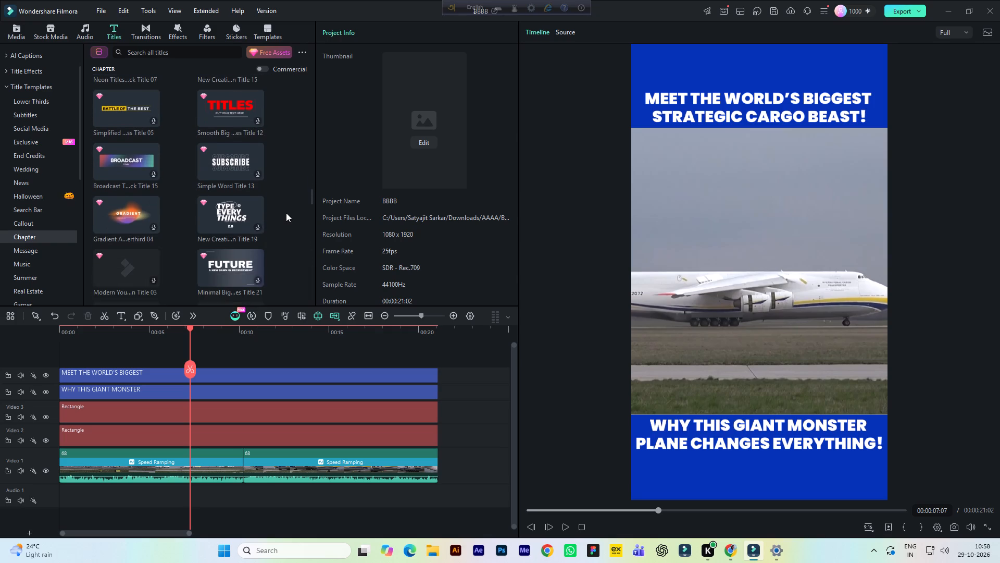
scroll(286, 213, down, 4)
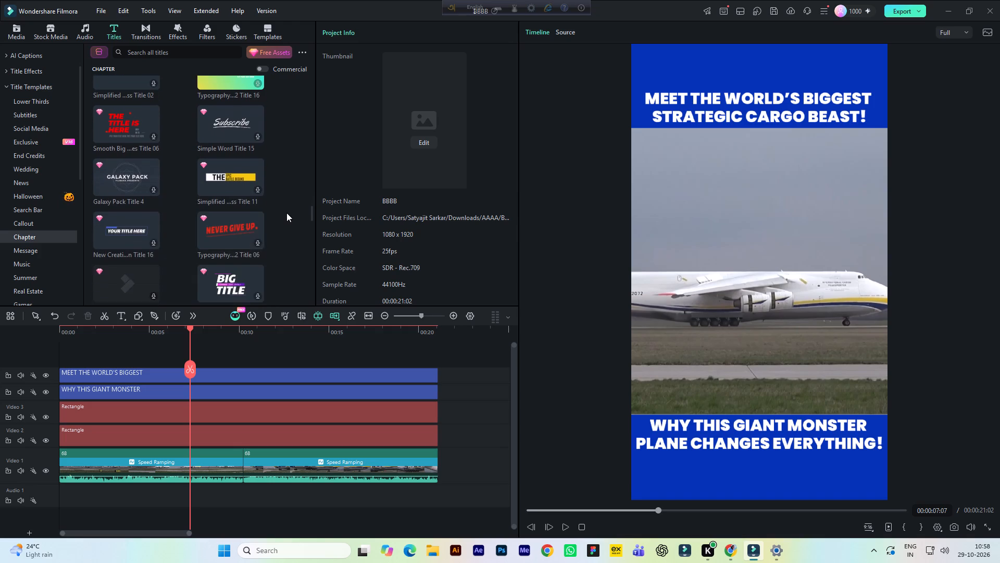
scroll(286, 213, down, 5)
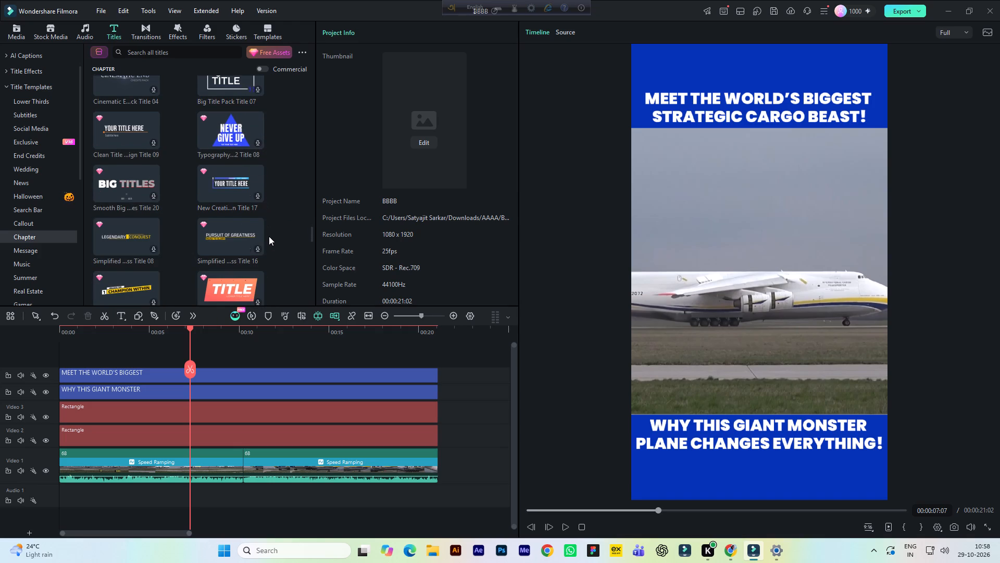
scroll(279, 240, down, 3)
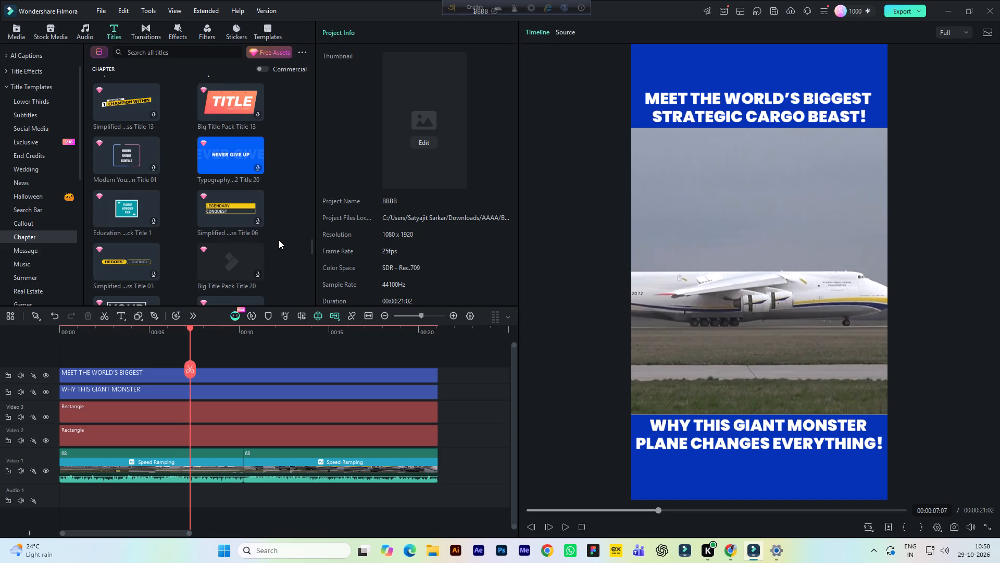
Go back to the earlier Chapter templates and preview Title 6 and Title 1.
scroll(279, 240, up, 19)
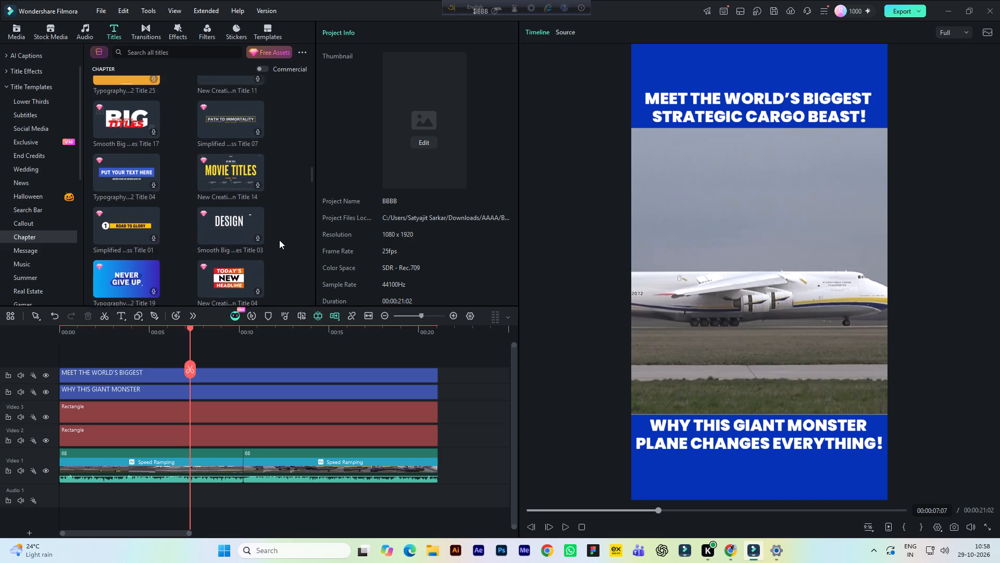
scroll(279, 240, up, 6)
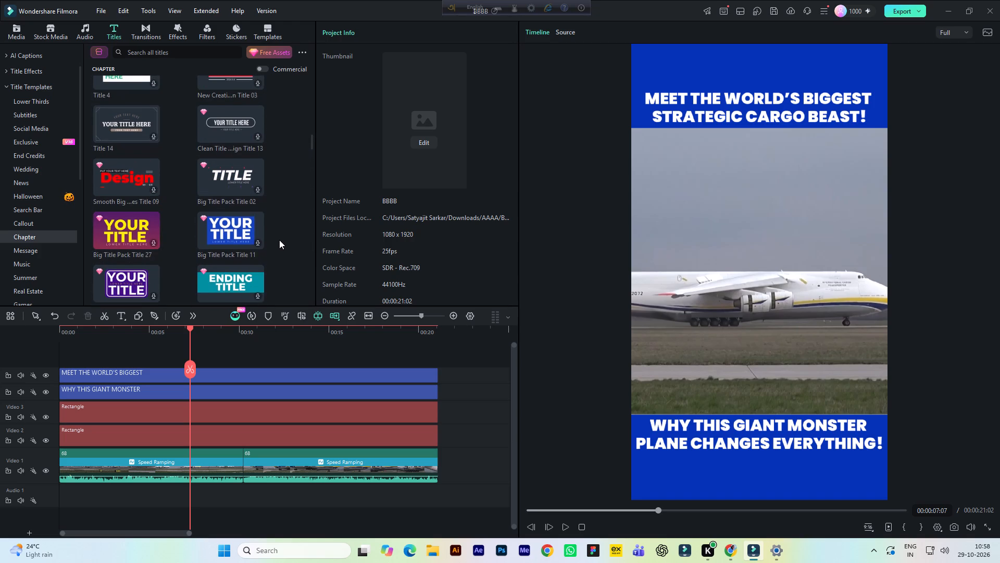
scroll(279, 240, up, 5)
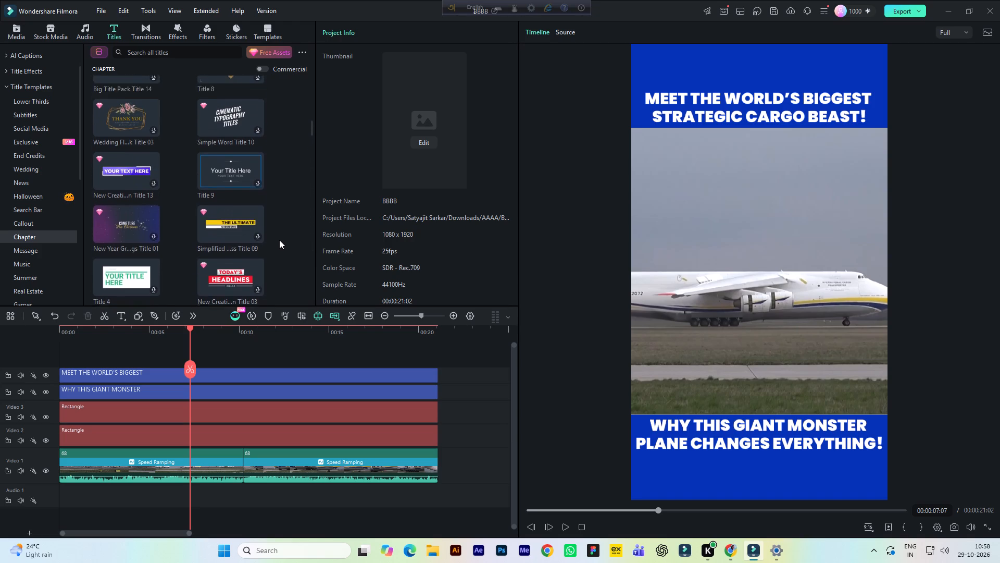
scroll(279, 240, down, 1)
scroll(278, 219, up, 1)
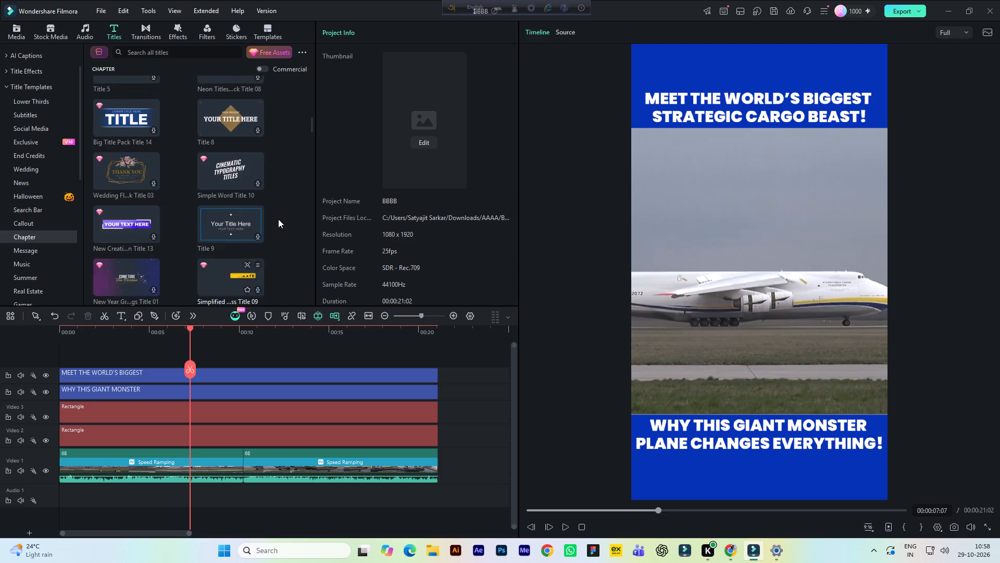
scroll(278, 219, up, 6)
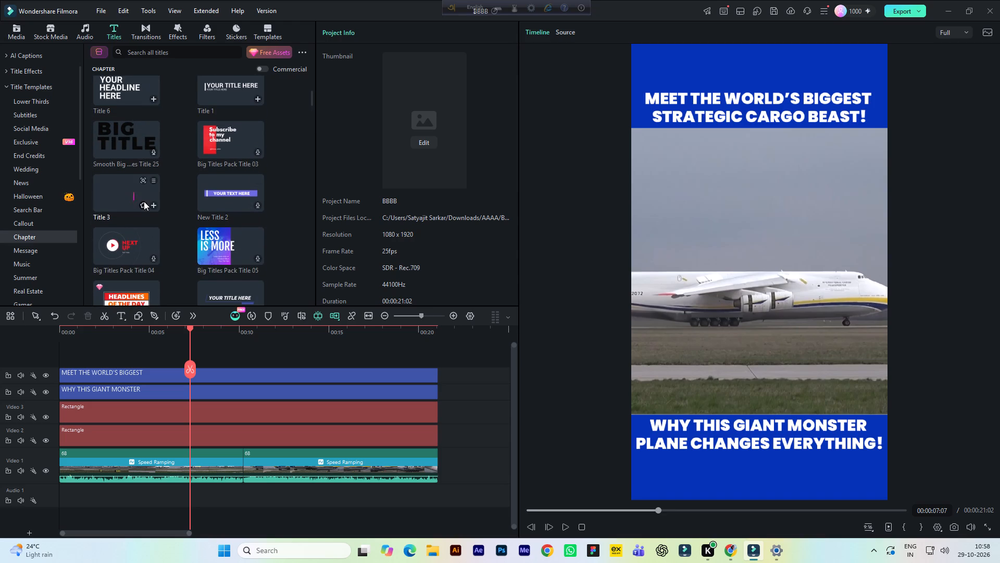
scroll(273, 181, up, 1)
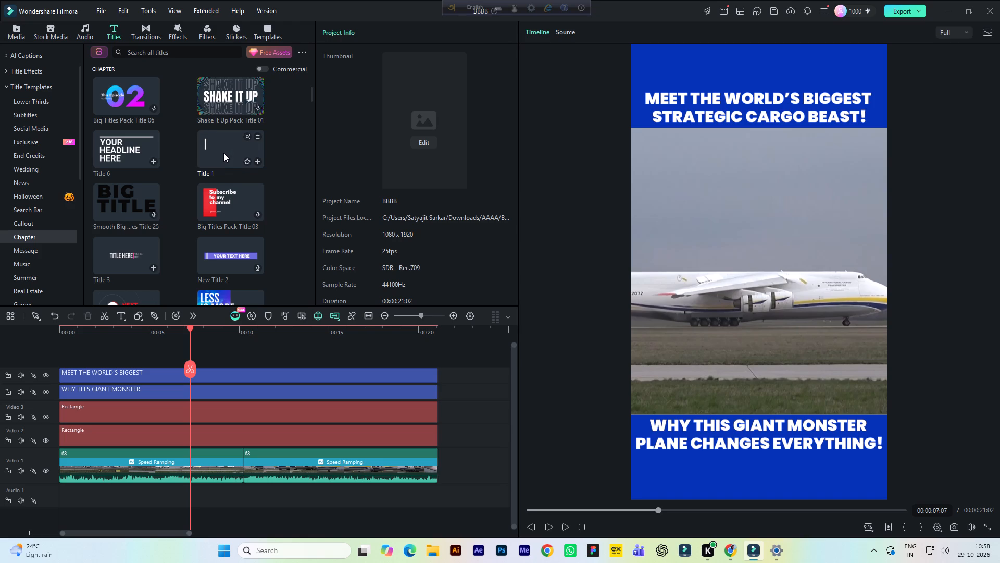
click(119, 152)
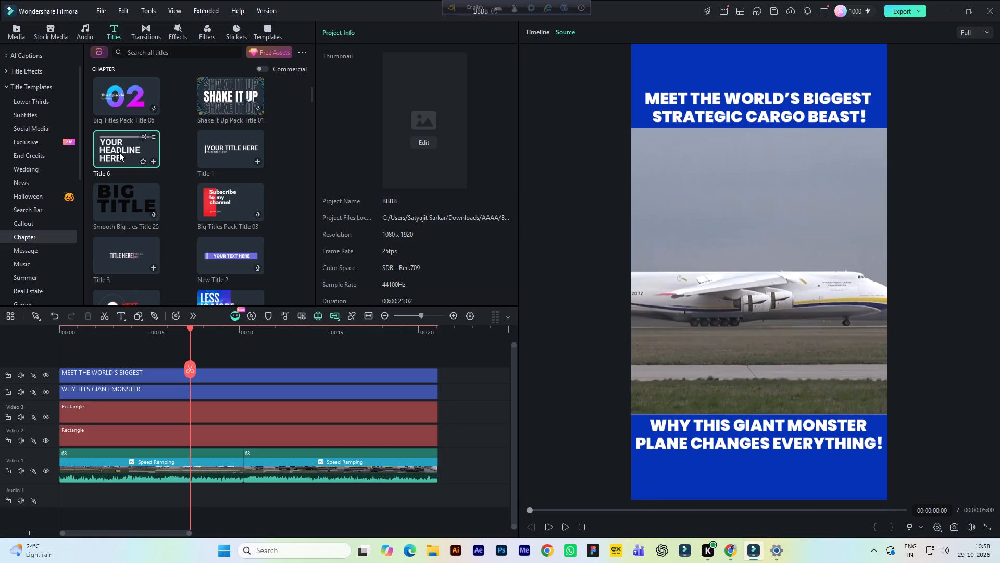
click(216, 150)
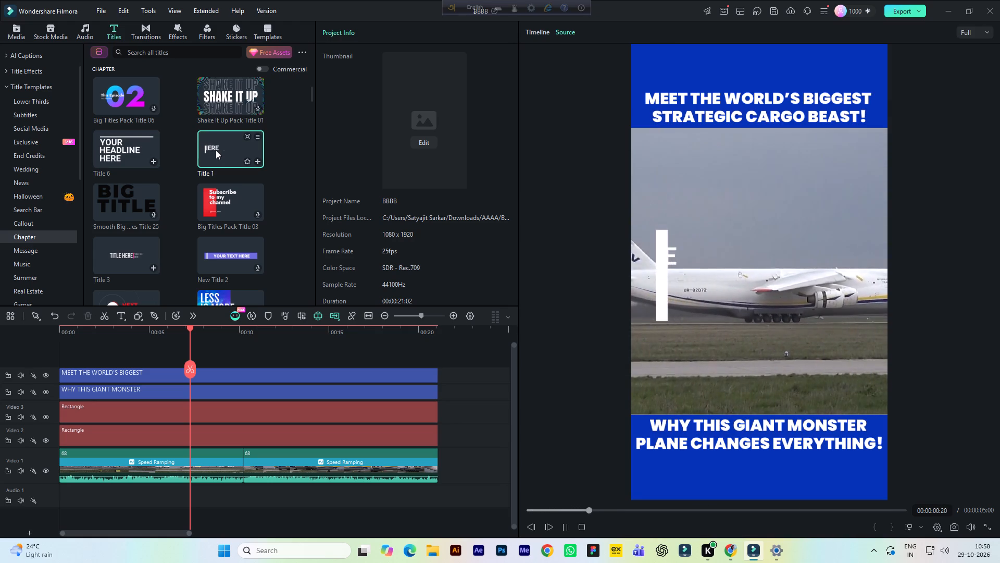
Add the Title 1 template on a new track above the existing titles, starting at about 3 seconds, and move the playhead to 00:00:05:14.
drag(216, 150, 154, 322)
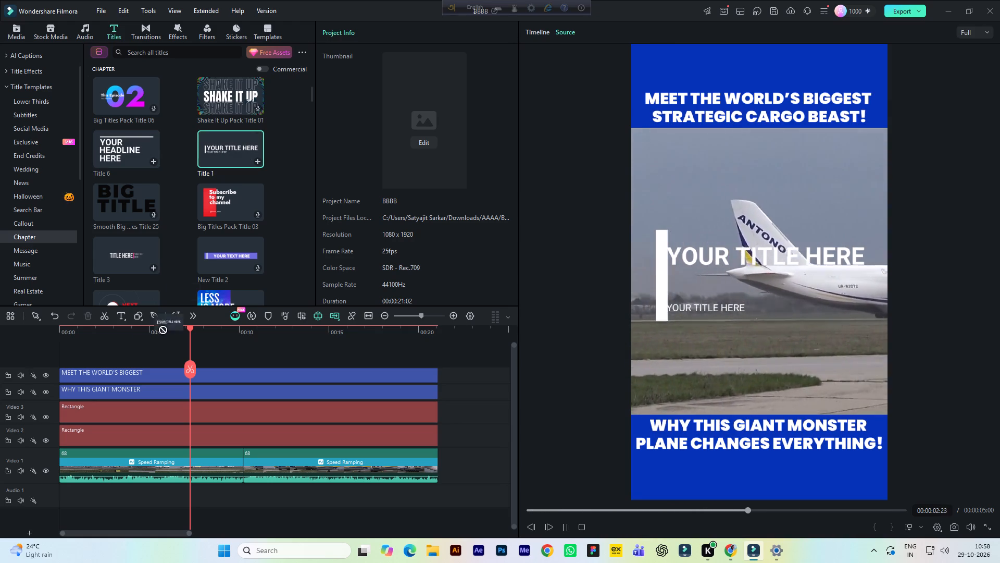
drag(154, 322, 118, 355)
click(159, 337)
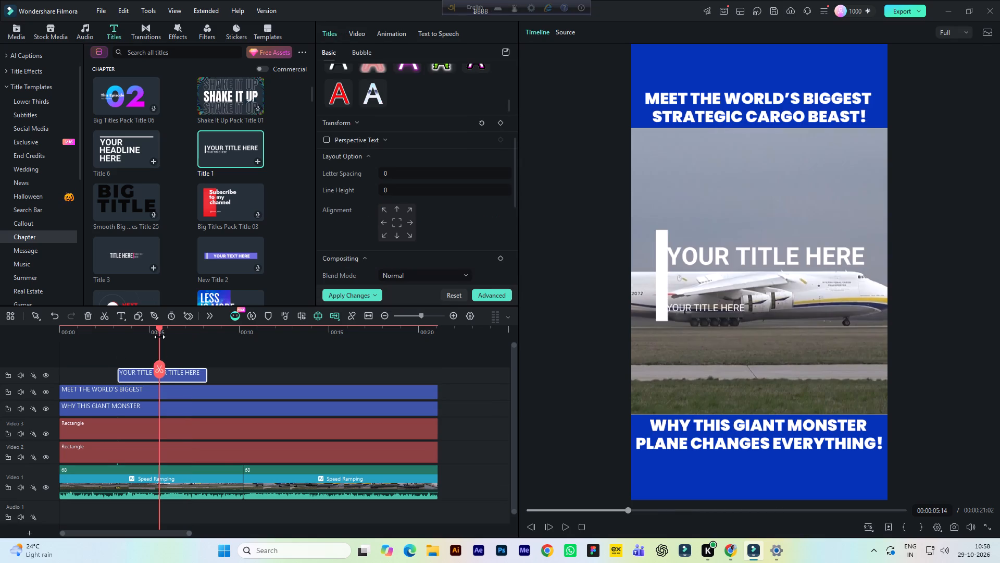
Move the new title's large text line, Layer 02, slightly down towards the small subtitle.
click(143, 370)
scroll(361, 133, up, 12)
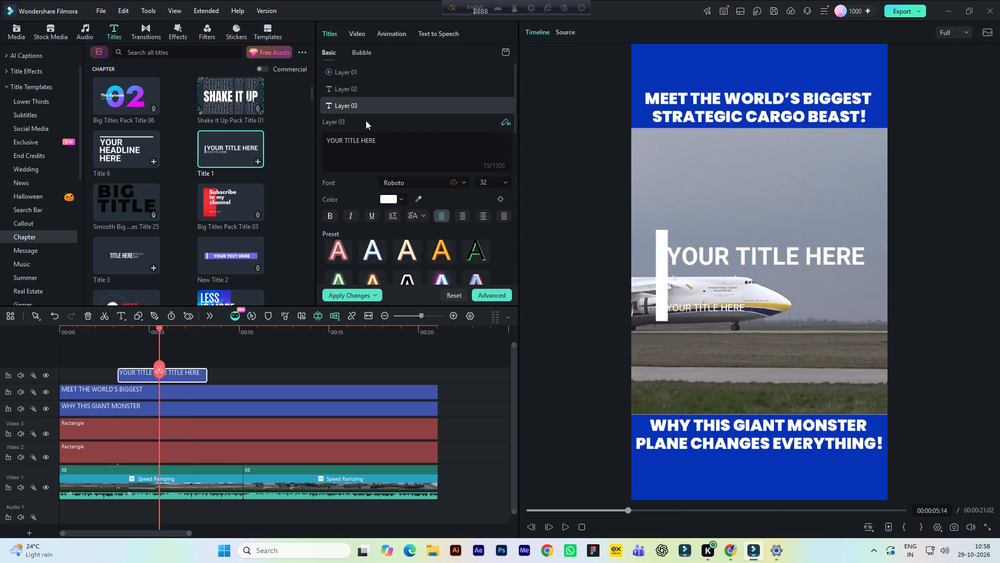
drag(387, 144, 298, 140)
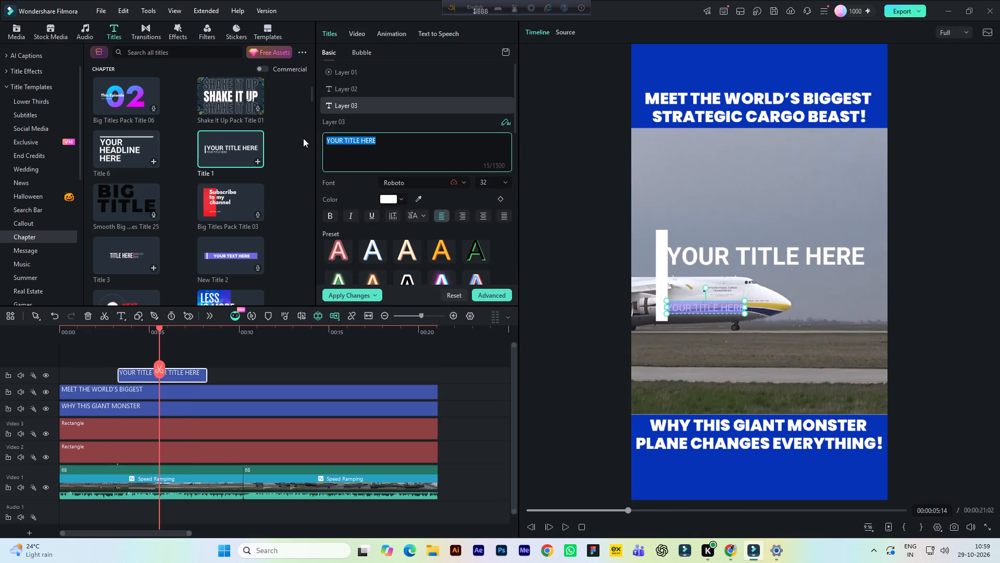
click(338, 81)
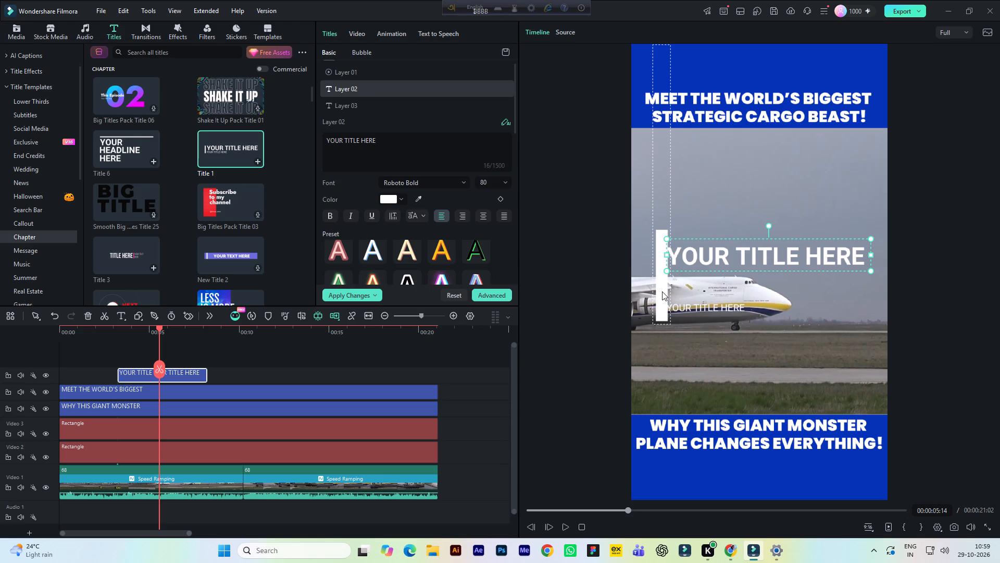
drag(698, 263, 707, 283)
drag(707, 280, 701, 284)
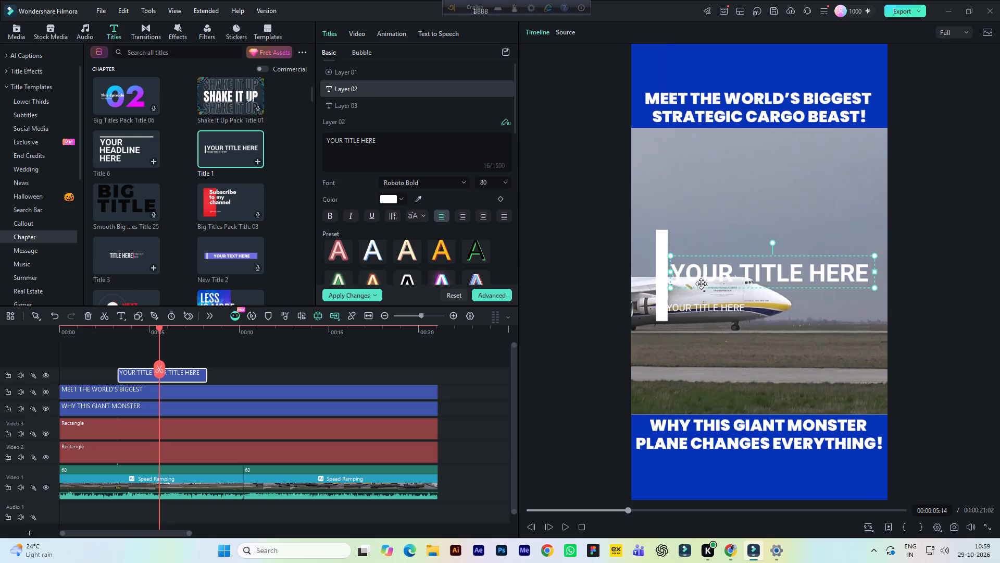
Move the small subtitle, Layer 03, up and slightly right so it sits directly beneath the large text line.
click(696, 306)
drag(690, 307, 697, 297)
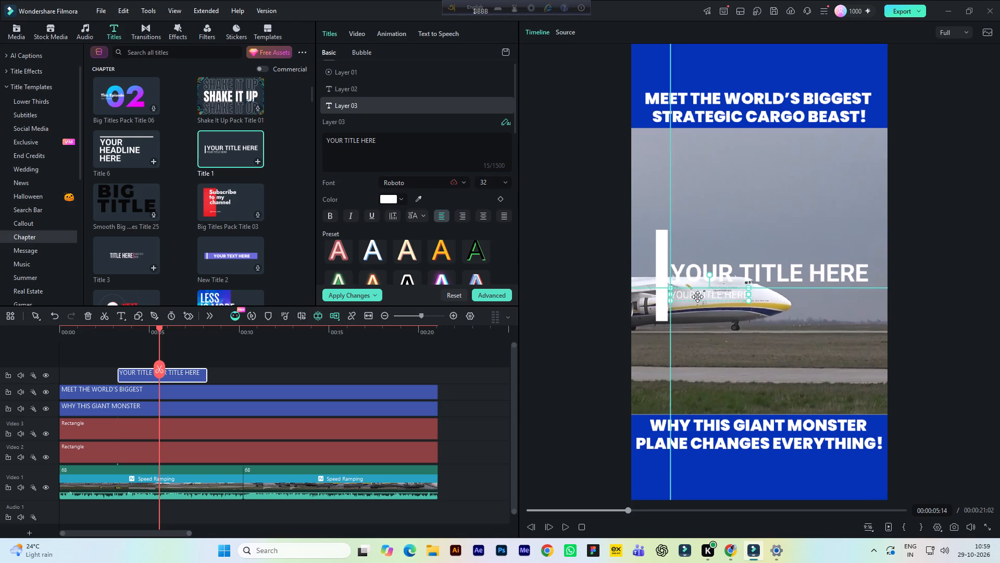
drag(697, 297, 702, 295)
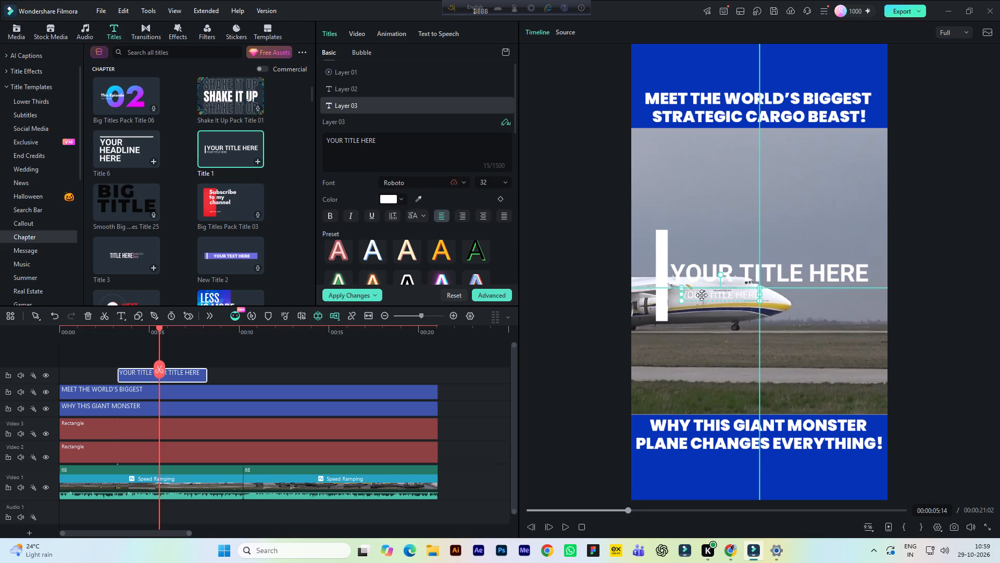
drag(702, 295, 700, 295)
Narrow the template's white vertical bar, Layer 01, to a thin line and shorten it to roughly half its height.
click(662, 307)
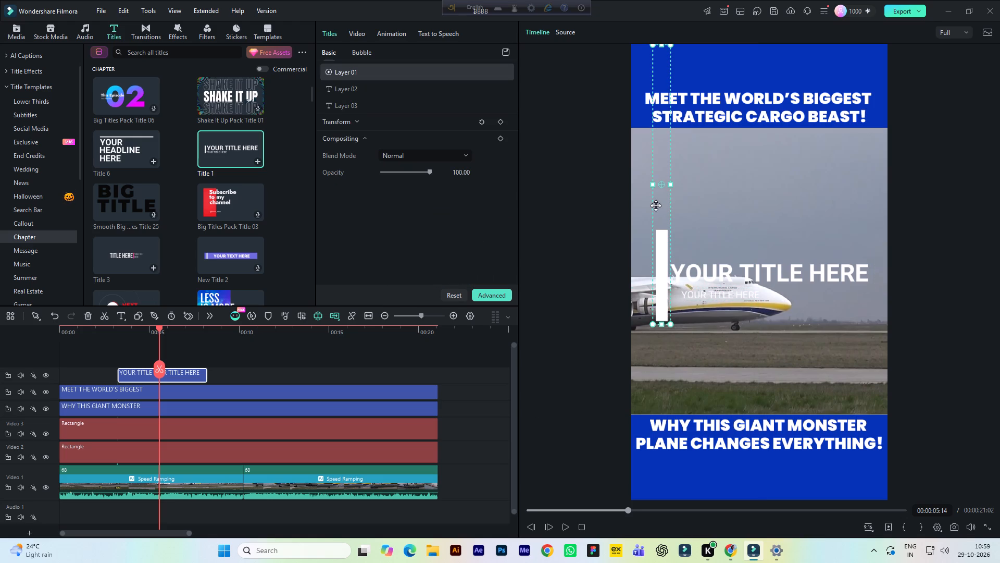
drag(672, 186, 667, 188)
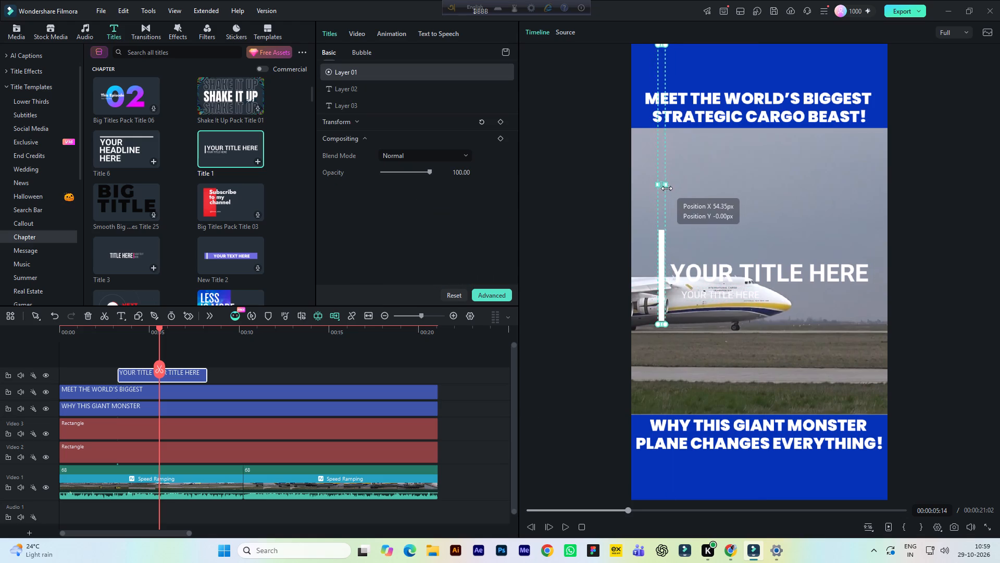
drag(667, 188, 666, 192)
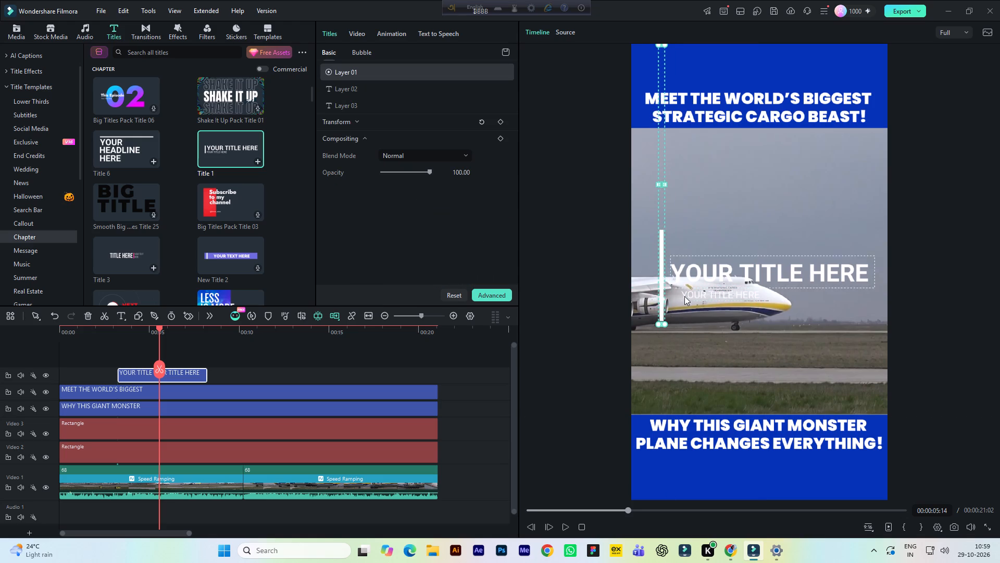
drag(662, 325, 654, 278)
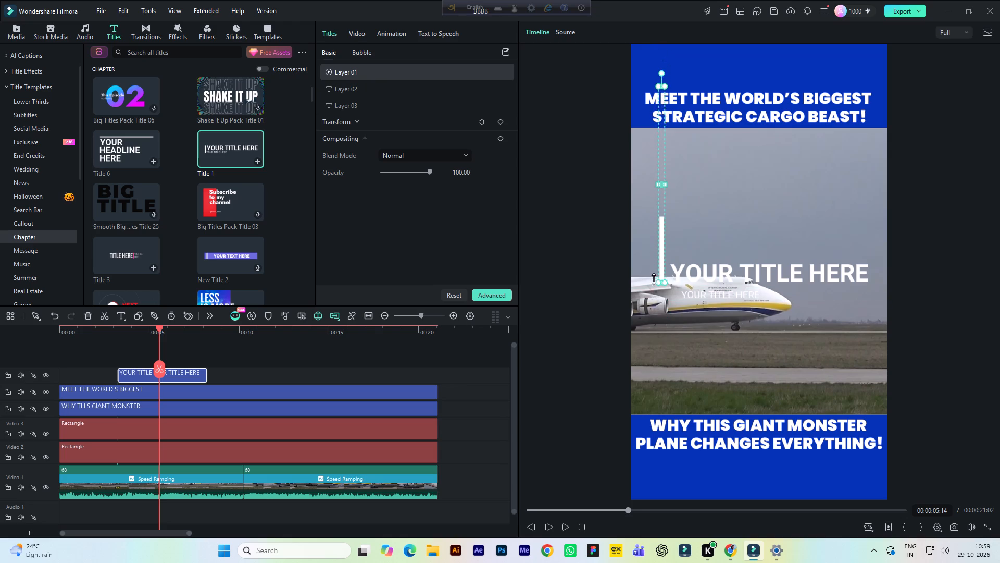
drag(654, 278, 653, 264)
Move the large text line, Layer 02, up beside the thin white bar.
click(703, 268)
drag(703, 271, 702, 236)
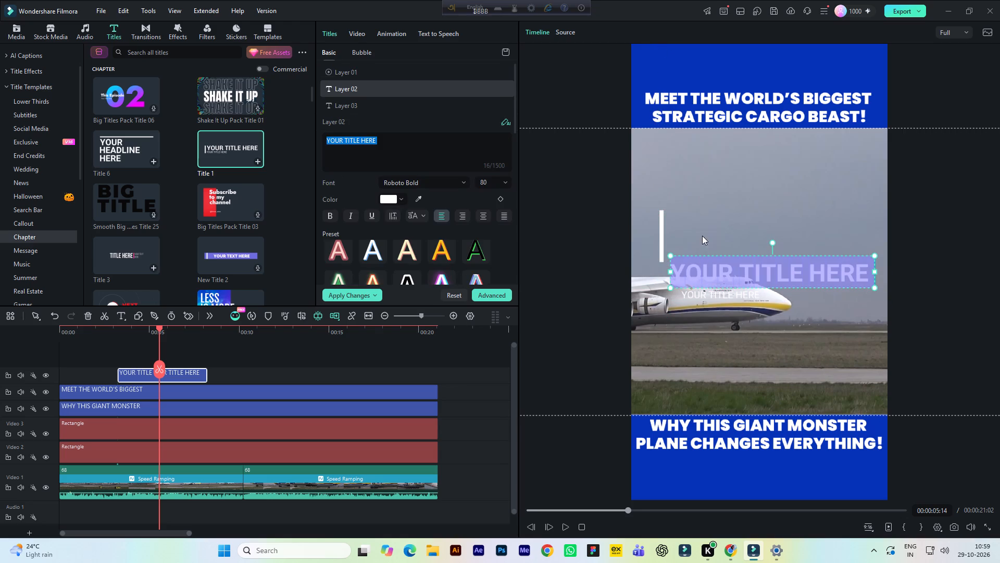
drag(702, 236, 702, 234)
click(704, 237)
drag(710, 272, 711, 232)
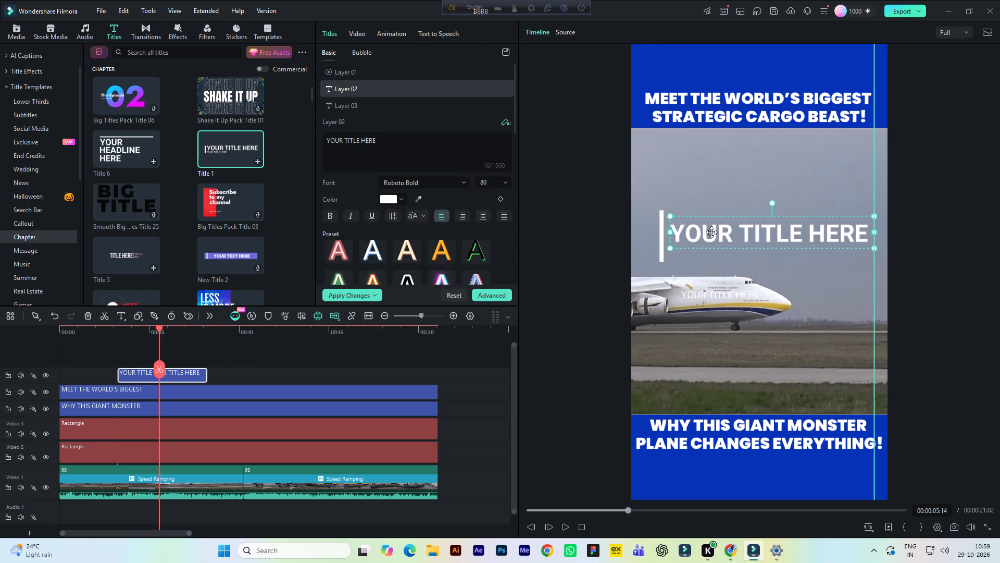
drag(711, 232, 710, 226)
Set the font size of the large YOUR TITLE HERE text in Layer 02 to 75.
click(384, 134)
click(385, 138)
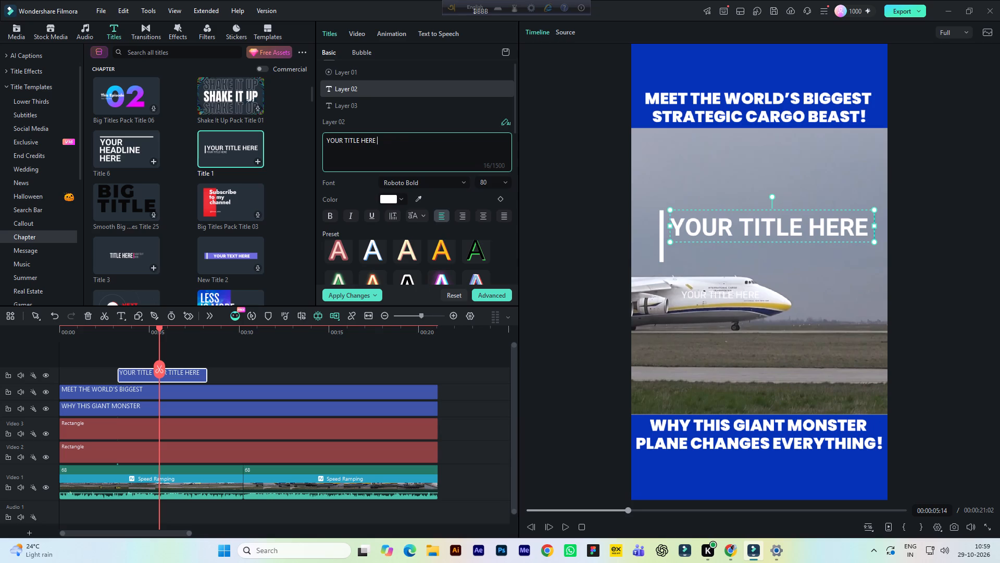
drag(383, 139, 313, 140)
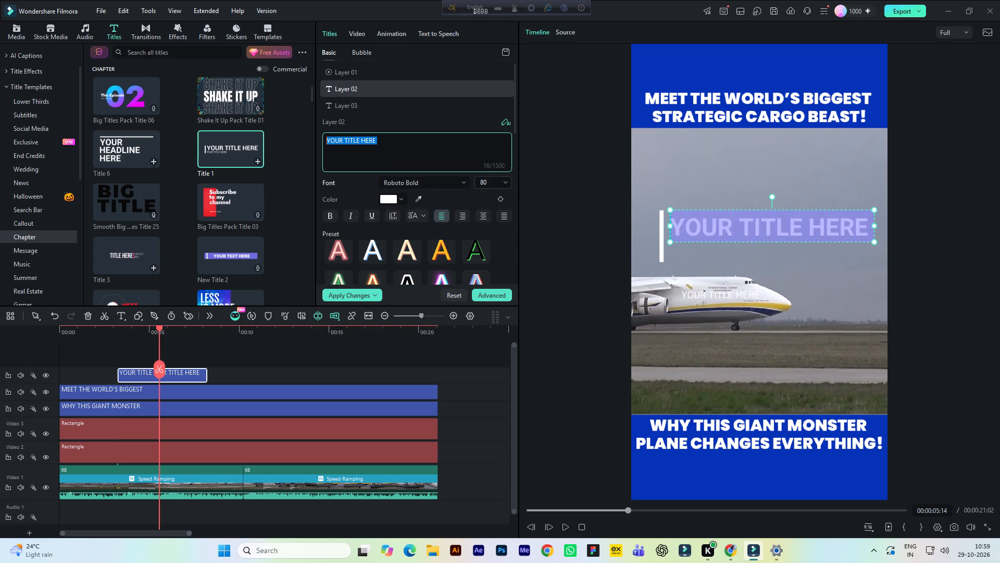
click(488, 182)
text(75)
click(573, 213)
click(693, 226)
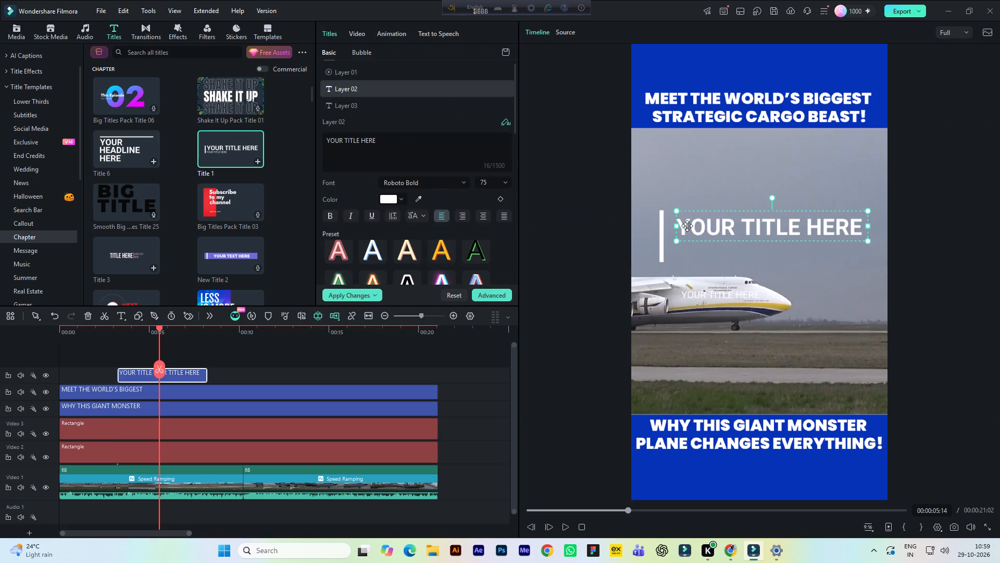
Reposition the resized large text horizontally so it sits close beside the white bar with a small gap.
drag(712, 230, 704, 230)
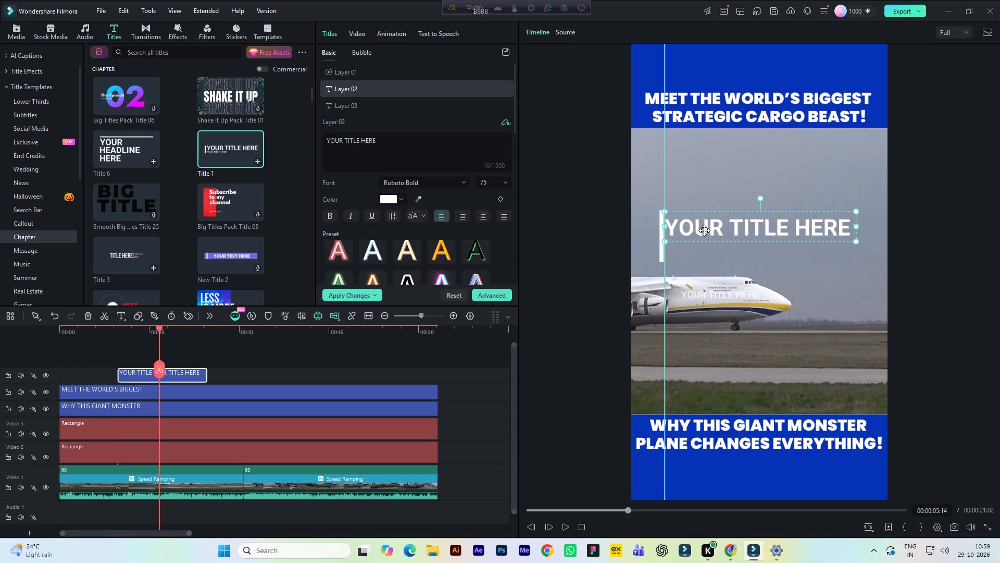
drag(704, 230, 703, 231)
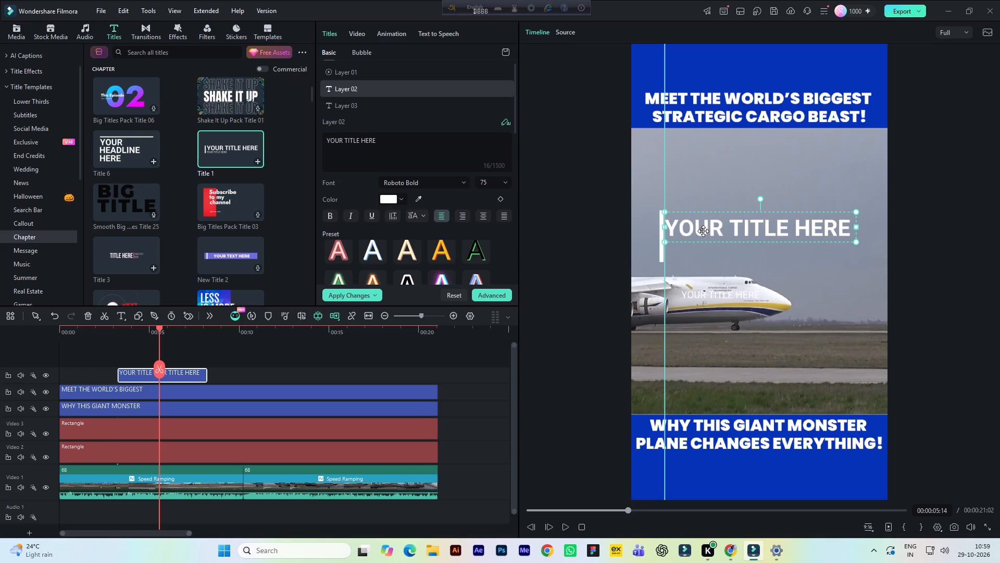
drag(703, 231, 706, 231)
key(Right)
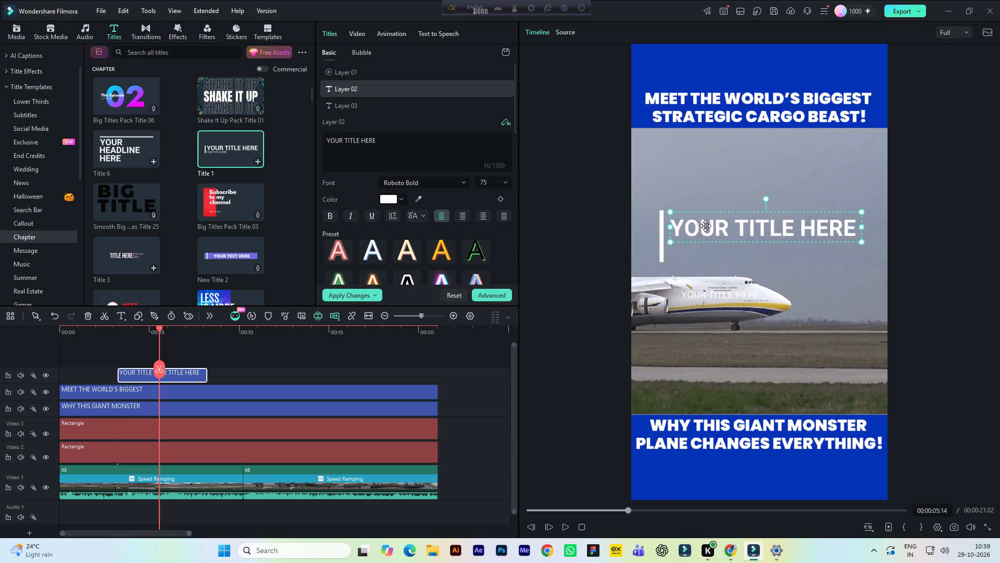
key(Right)
key(Left)
key(Left)
key(Left)
key(Left)
key(Left)
key(Left)
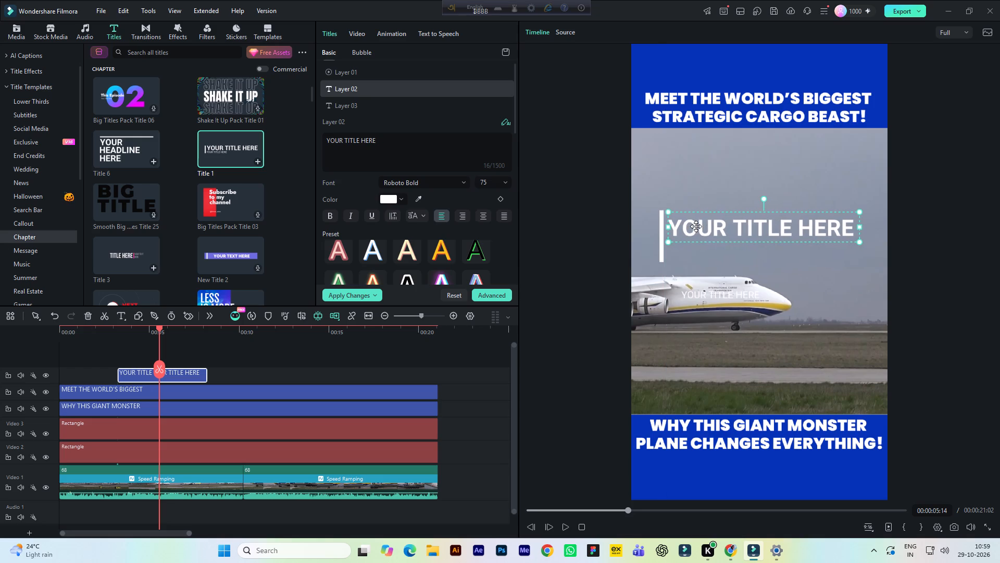
Set the font size of the large YOUR TITLE HERE text in Layer 02 to 70 and shift it slightly beside the bar.
drag(488, 182, 476, 183)
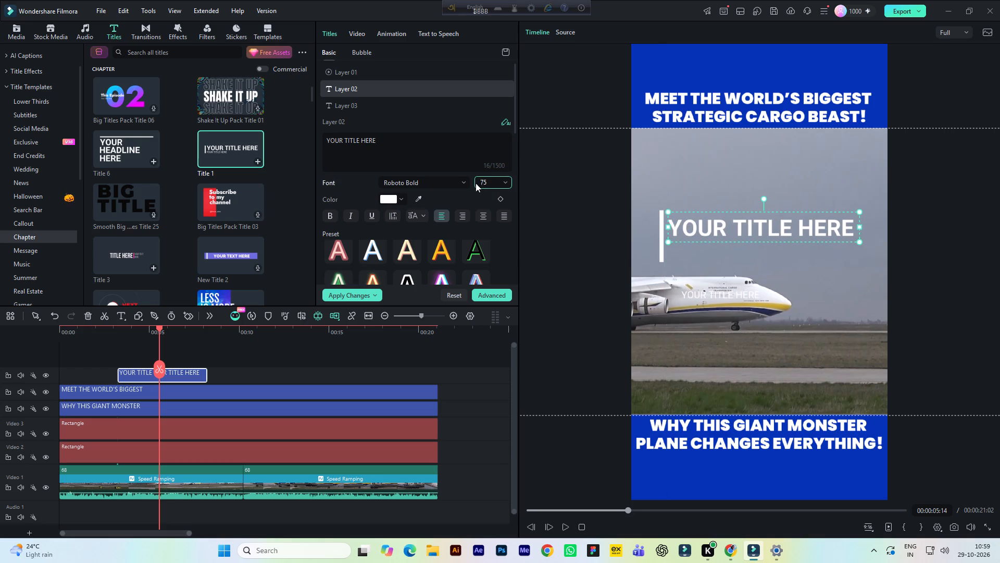
click(401, 145)
drag(392, 137, 302, 141)
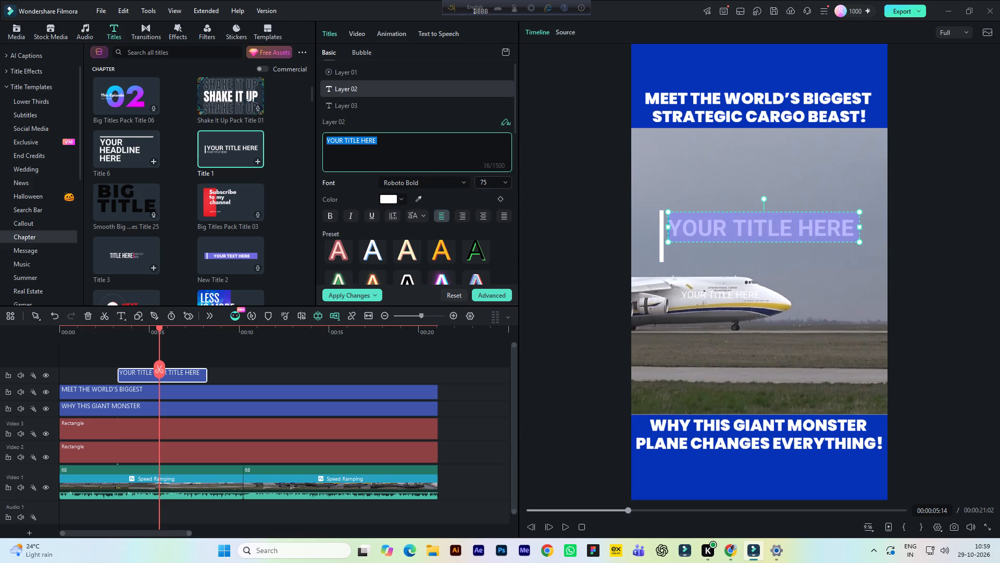
click(488, 182)
text(70)
click(599, 225)
click(702, 225)
drag(702, 225, 697, 225)
Move the small text line, Layer 03, up directly beneath the large title text and nudge it slightly right.
click(702, 294)
drag(702, 294, 702, 291)
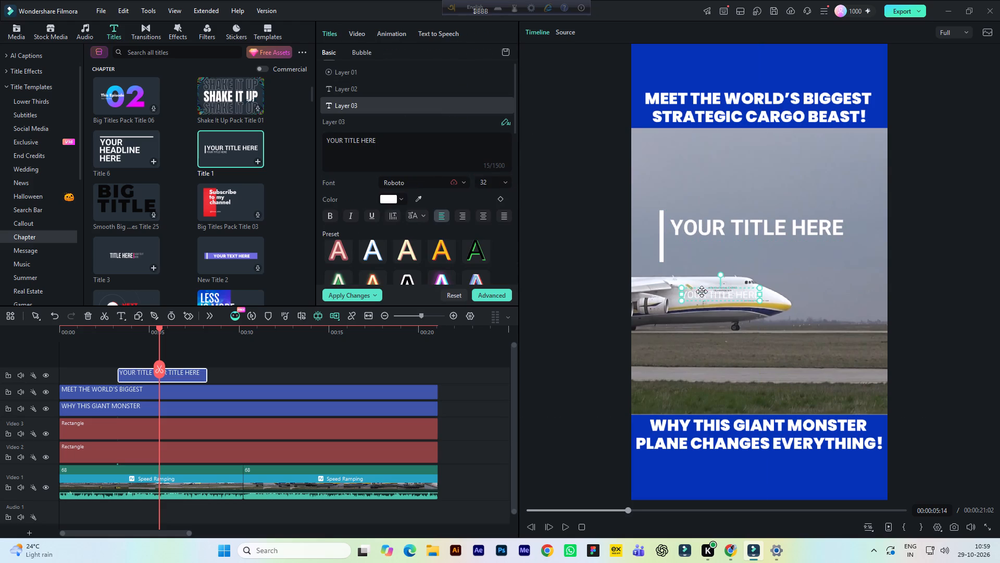
drag(702, 291, 694, 248)
click(582, 246)
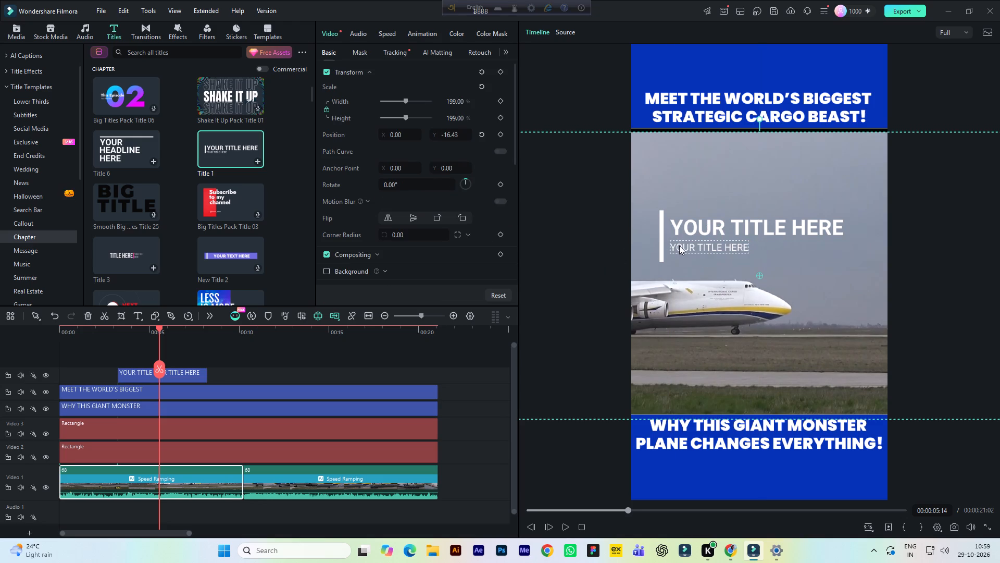
key(ctrl+z)
click(684, 248)
key(Right)
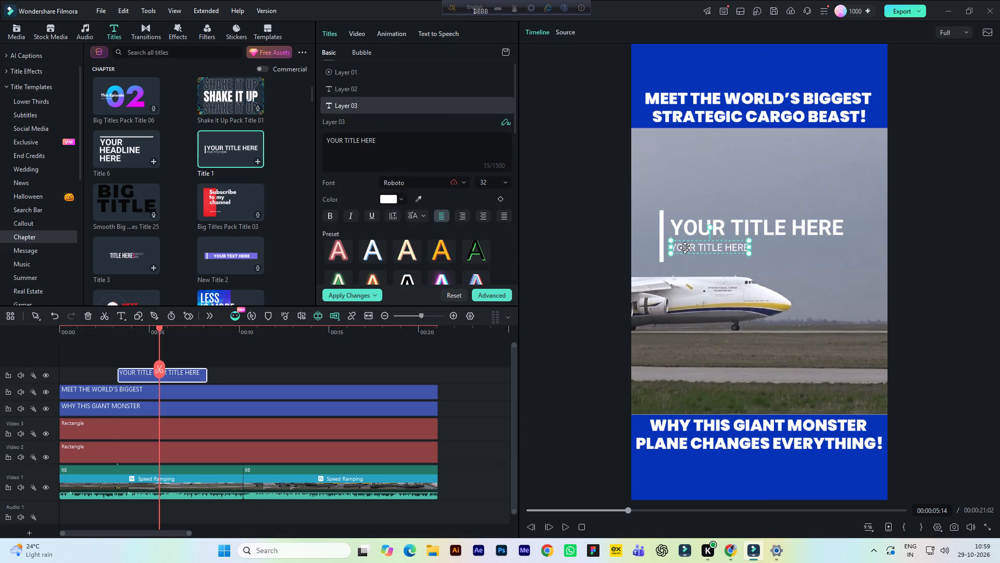
key(Right)
key(Right)
key(Right)
key(Right)
key(Right)
key(Right)
key(Right)
Select both text lines, Layer 02 and Layer 03, together and nudge them left, closer to the white bar.
click(677, 235)
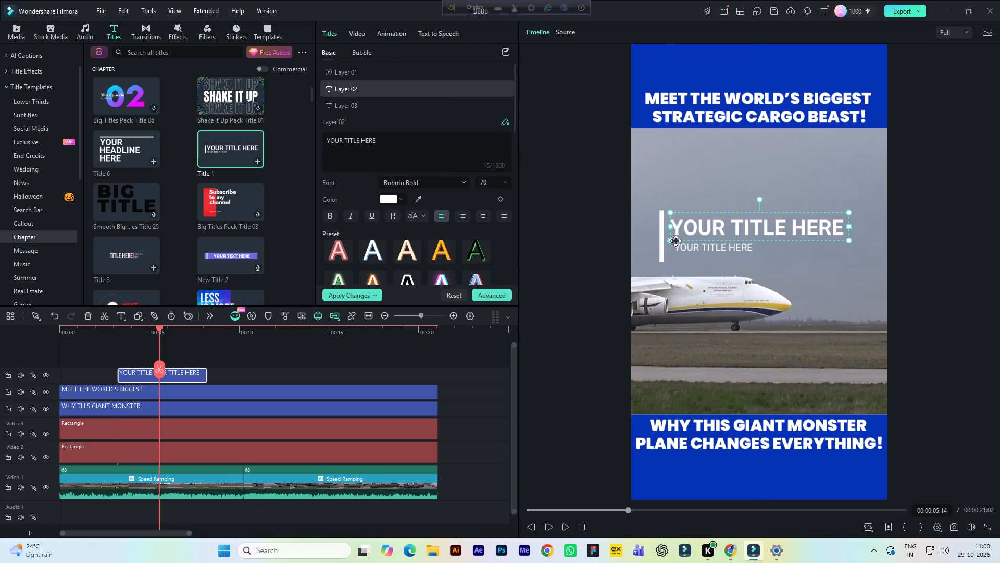
click(676, 244)
shift+click(677, 225)
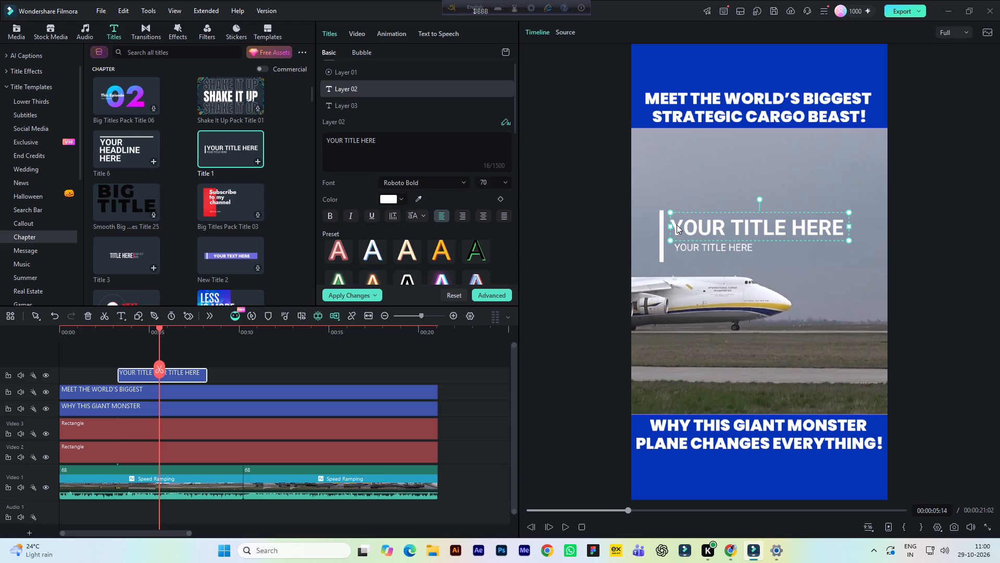
ctrl+click(677, 225)
ctrl+click(682, 247)
ctrl+click(685, 230)
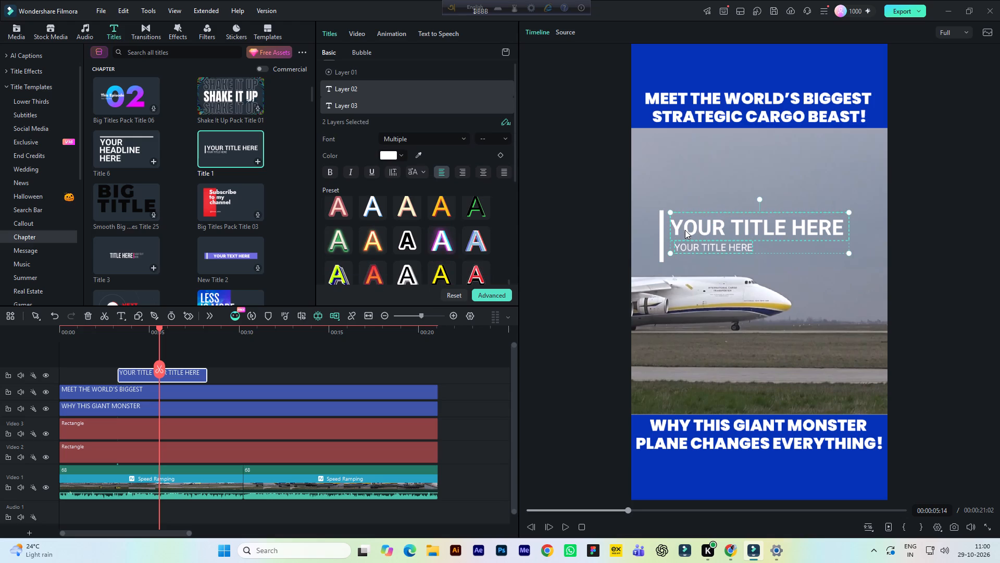
key(Left)
key(Left)
key(Left)
key(Left)
key(Left)
key(Left)
key(Left)
key(Left)
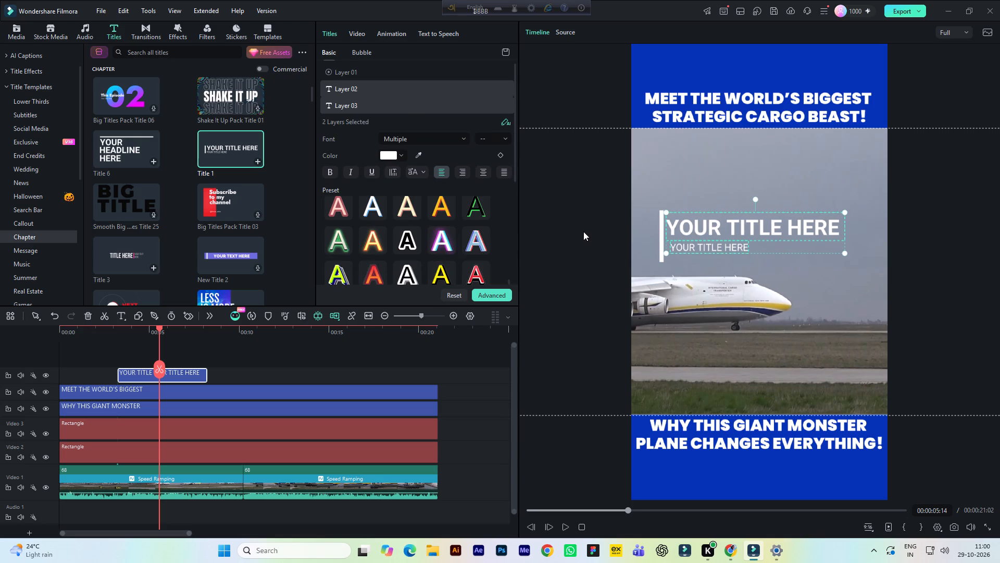
Shorten the white vertical bar, Layer 01, so it better matches the height of the two text lines.
click(583, 231)
click(659, 241)
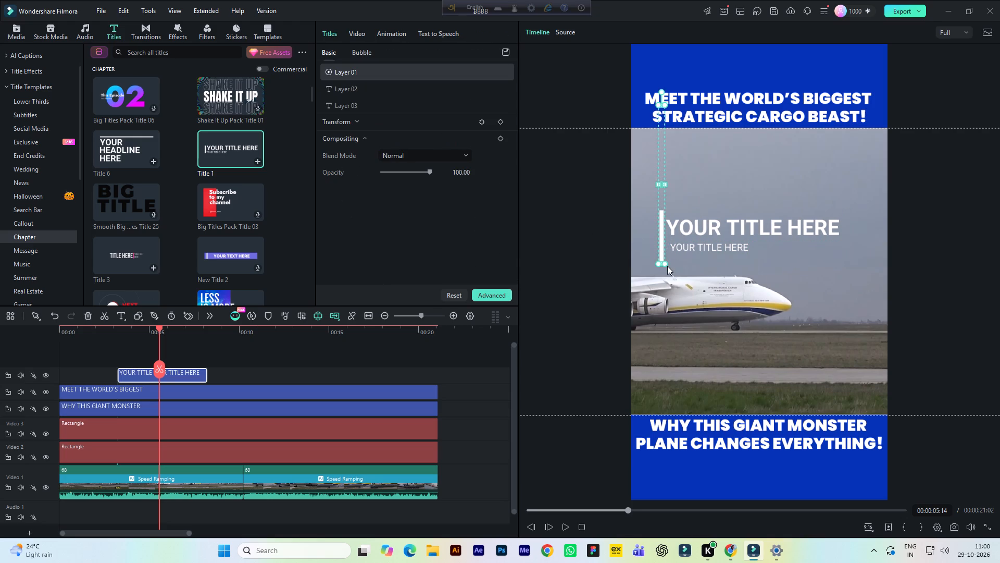
drag(663, 265, 664, 255)
Nudge the large title text, Layer 02, up slightly within the height of the white bar.
click(691, 232)
key(Up)
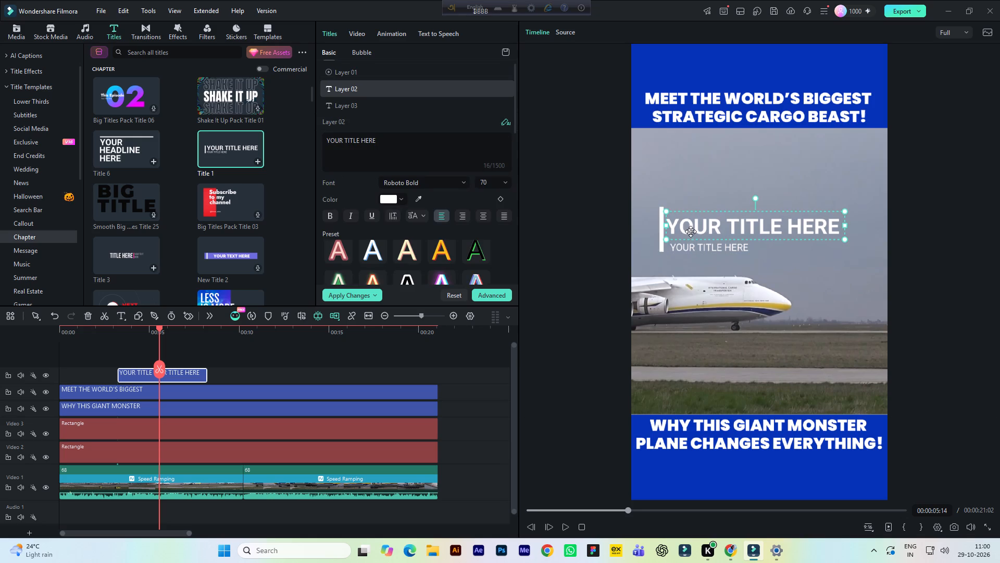
key(Up)
key(Up)
key(Up)
key(Up)
key(Up)
Nudge the small text line, Layer 03, slightly right beneath the large title text.
click(686, 249)
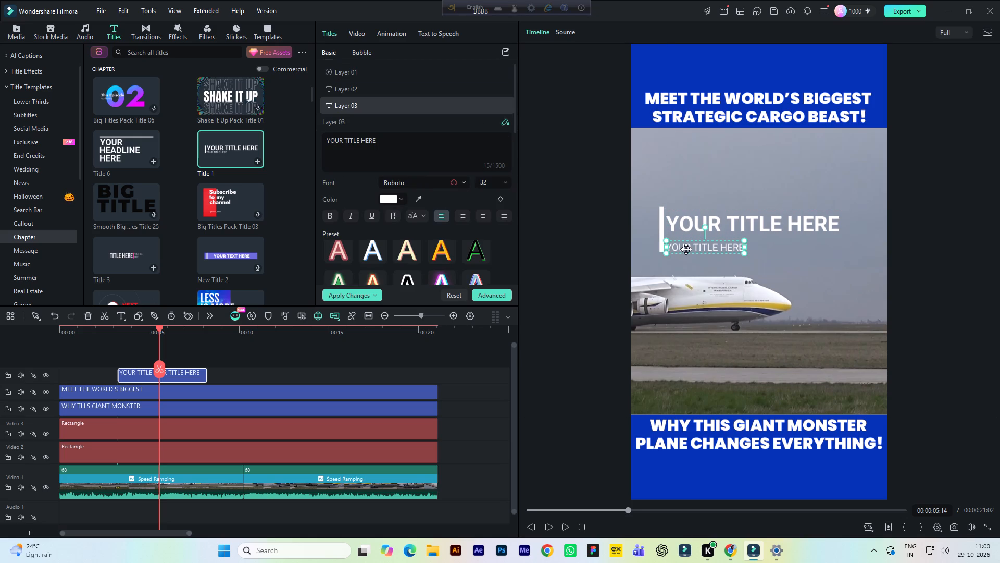
key(Right)
key(Right)
key(Right)
key(Right)
key(Right)
key(Right)
key(Right)
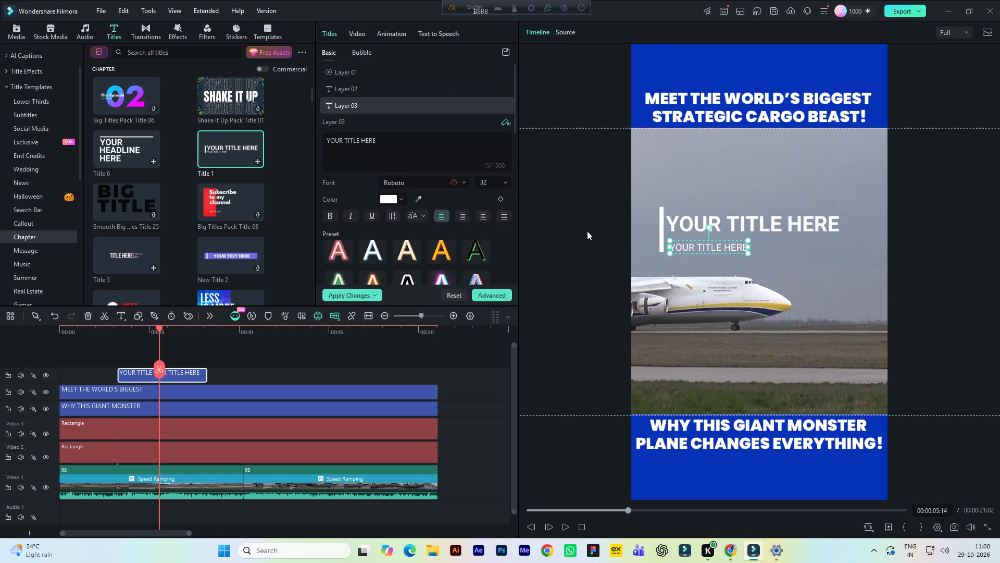
click(586, 231)
Nudge the small text line, Layer 03, up to tighten its gap to the large title text.
click(684, 247)
key(Up)
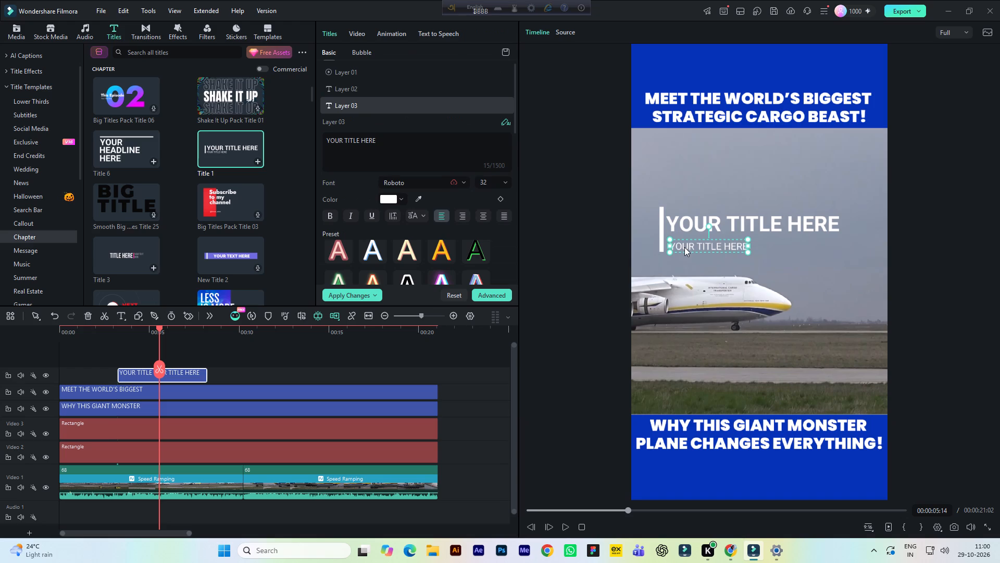
key(Up)
key(Up)
click(567, 229)
click(682, 247)
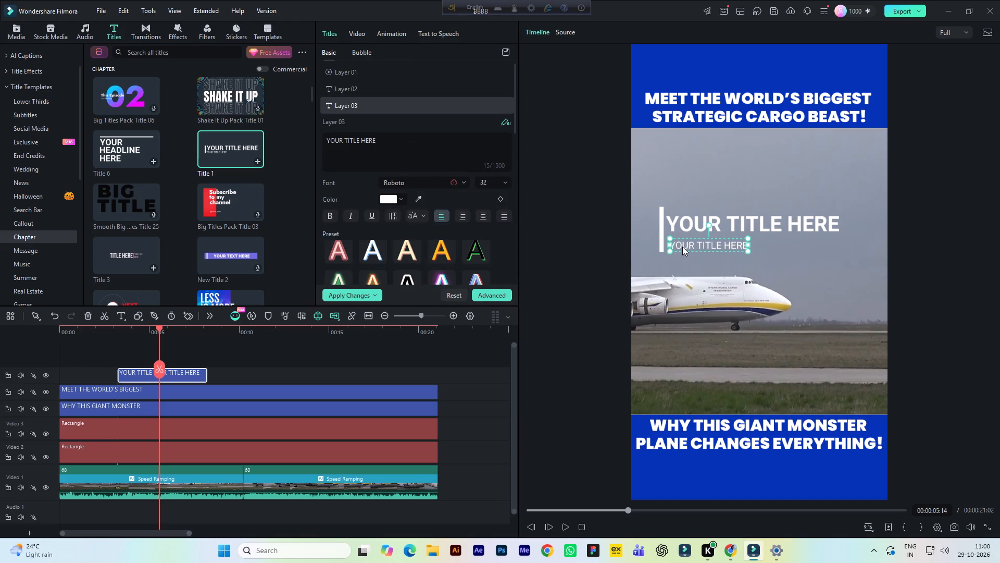
key(Up)
key(Up)
key(Up)
click(549, 239)
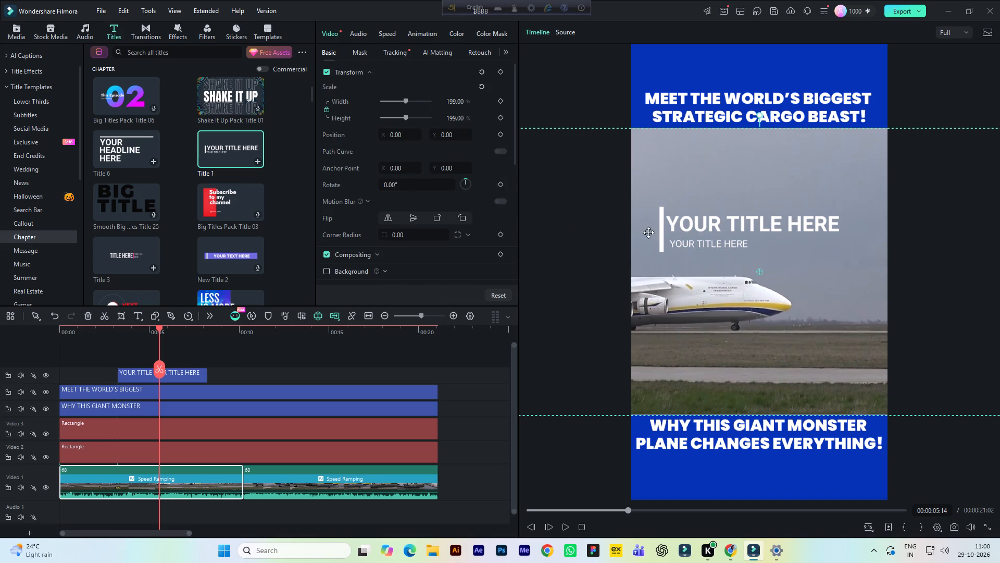
Nudge the large title text, Layer 02, slightly right and up toward the top of the white bar.
click(695, 231)
key(Right)
key(Right)
key(Up)
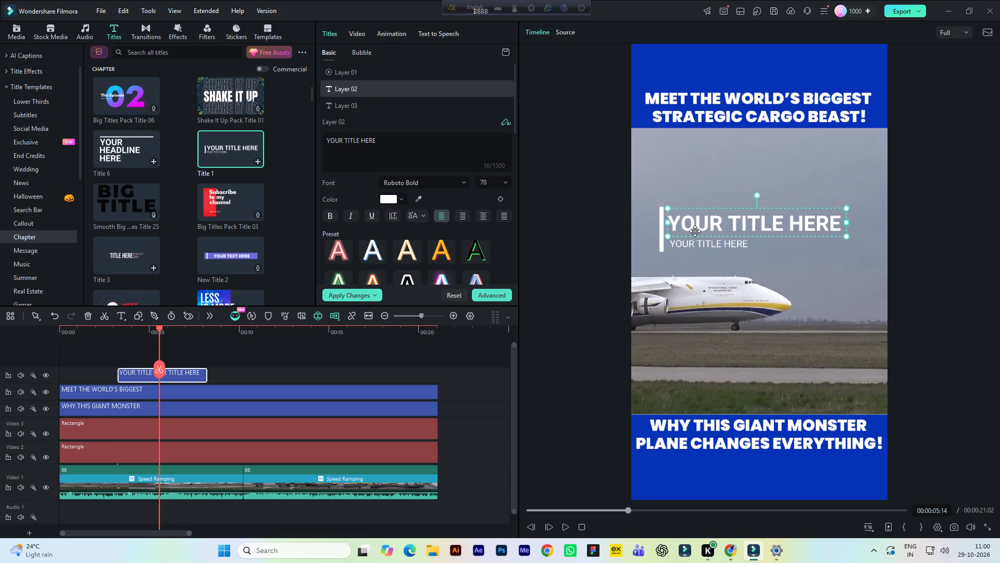
key(Up)
key(Up)
key(Up)
key(Up)
key(Up)
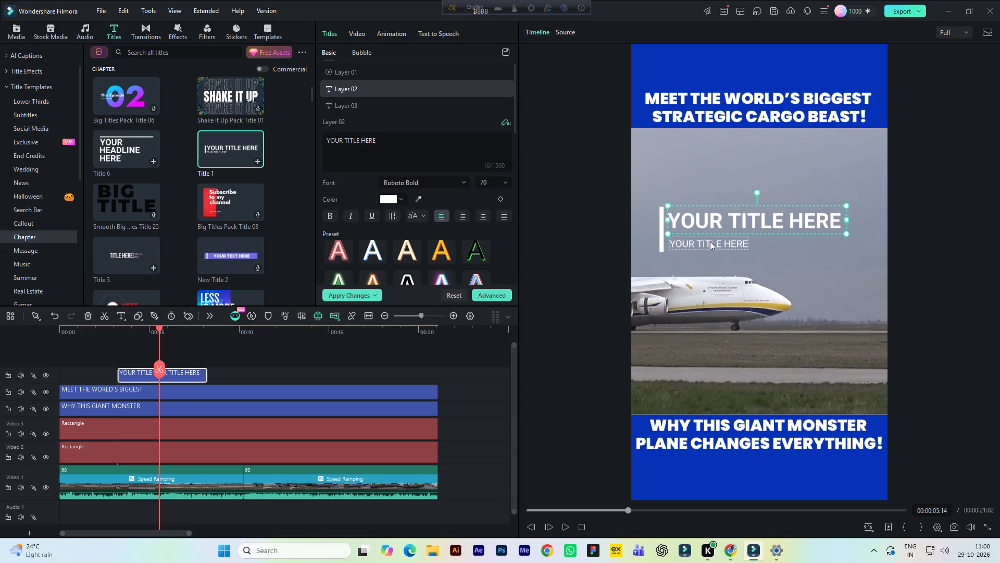
Raise the small text line, Layer 03, in fine increments until it sits tightly under the large title text.
click(712, 241)
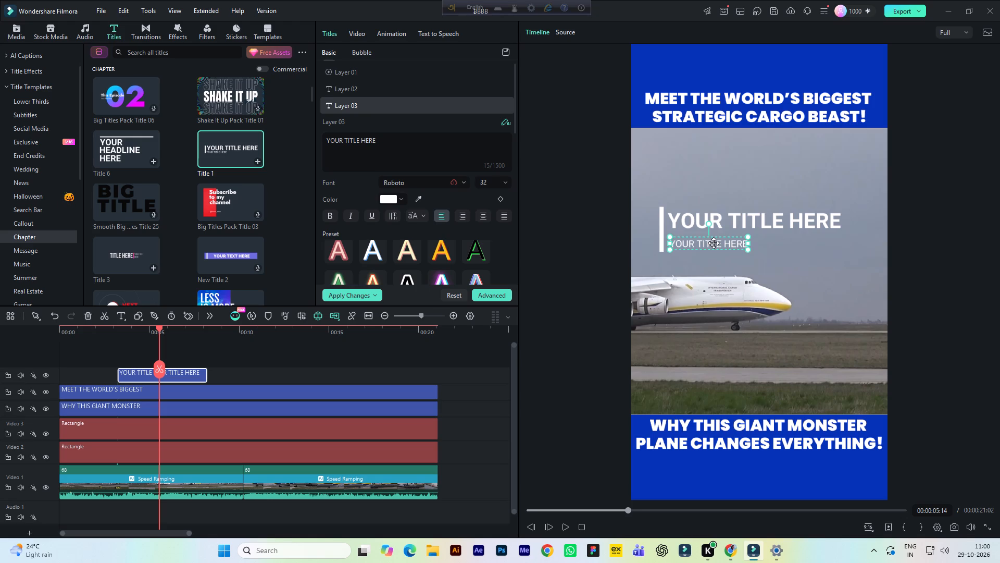
key(Up)
key(Up)
key(Up)
key(Up)
key(Up)
key(Up)
key(Up)
key(Up)
key(Up)
key(Up)
key(Up)
key(Up)
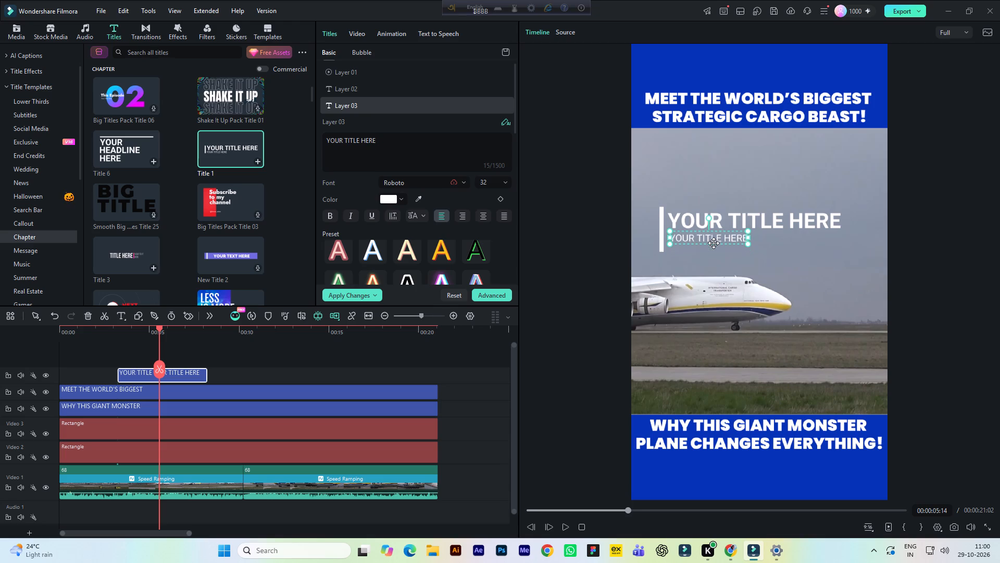
click(553, 87)
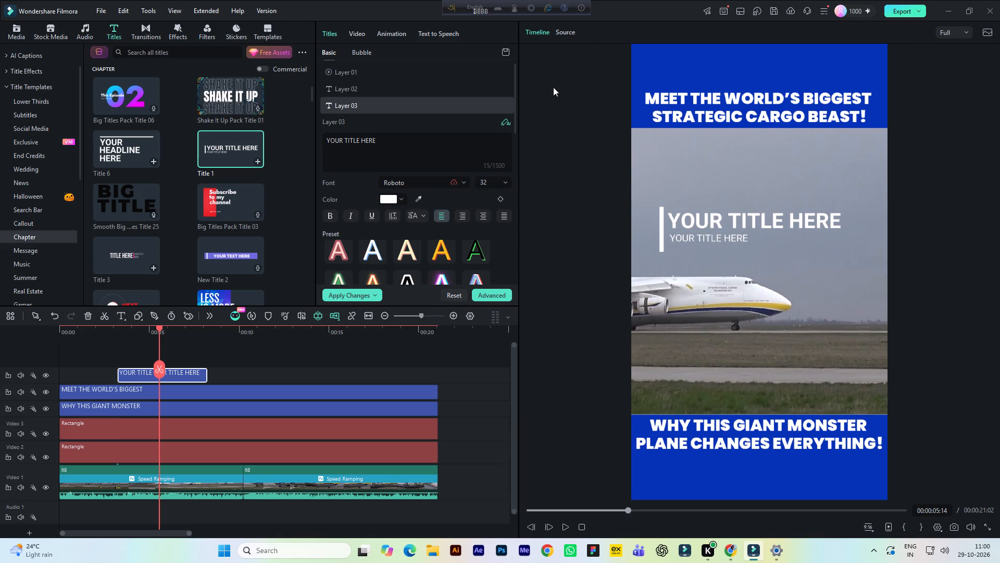
Set the font size of the large YOUR TITLE HERE text in Layer 02 to 68.
click(693, 241)
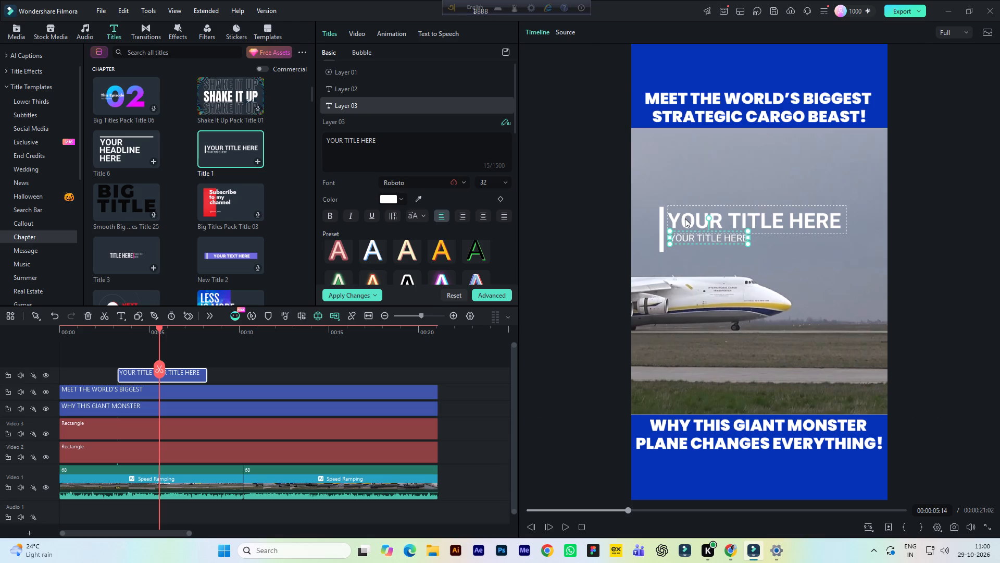
click(684, 214)
drag(381, 141, 308, 139)
click(490, 181)
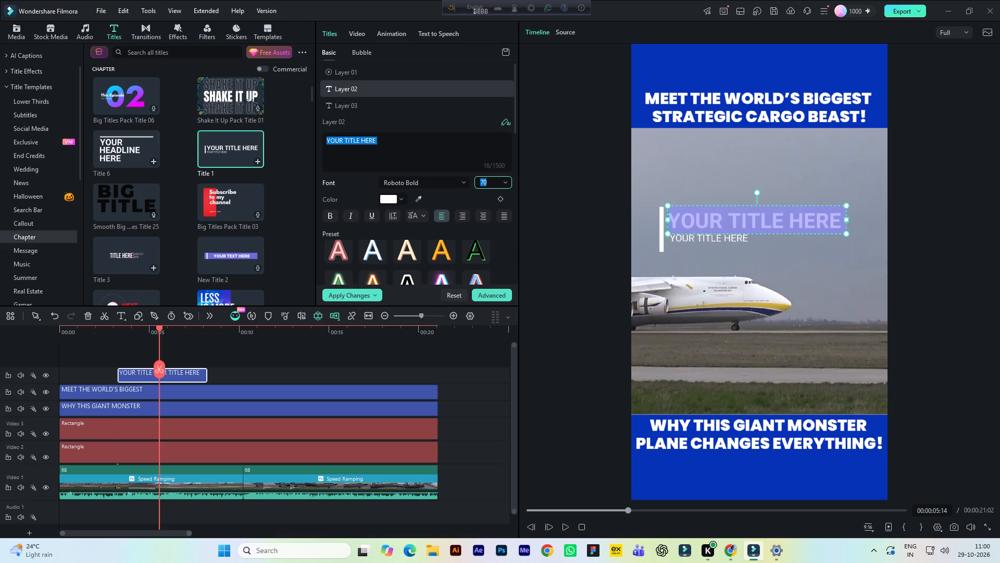
text(68)
click(573, 210)
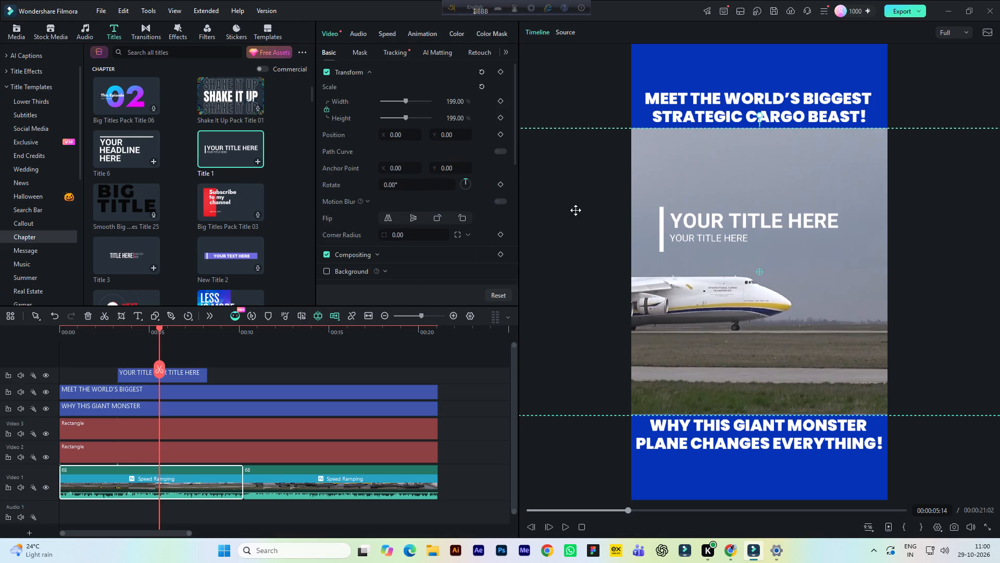
Nudge the large title text, Layer 02, slightly left and check its left-edge alignment with the small line, Layer 03.
click(693, 224)
key(Left)
key(Left)
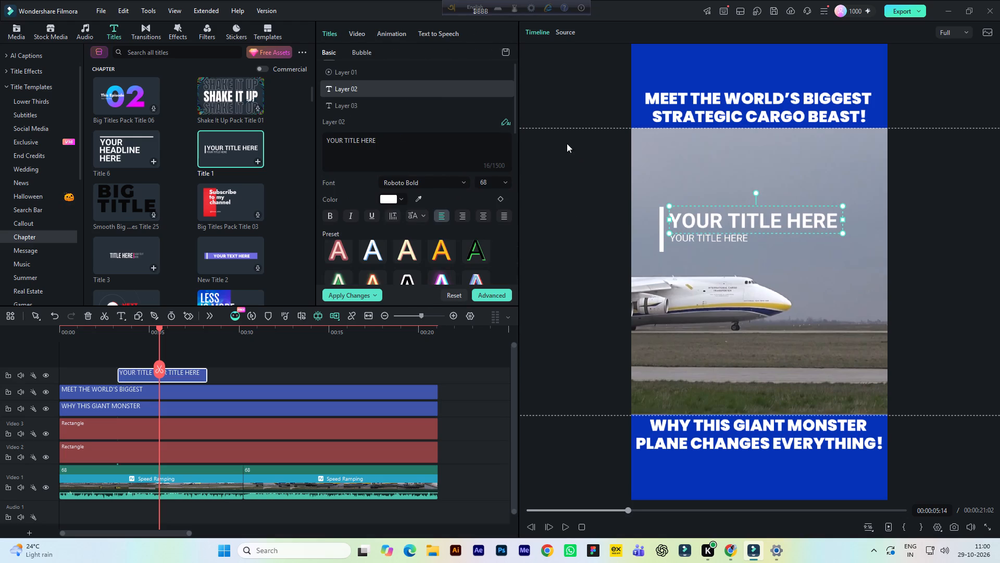
click(559, 108)
click(678, 234)
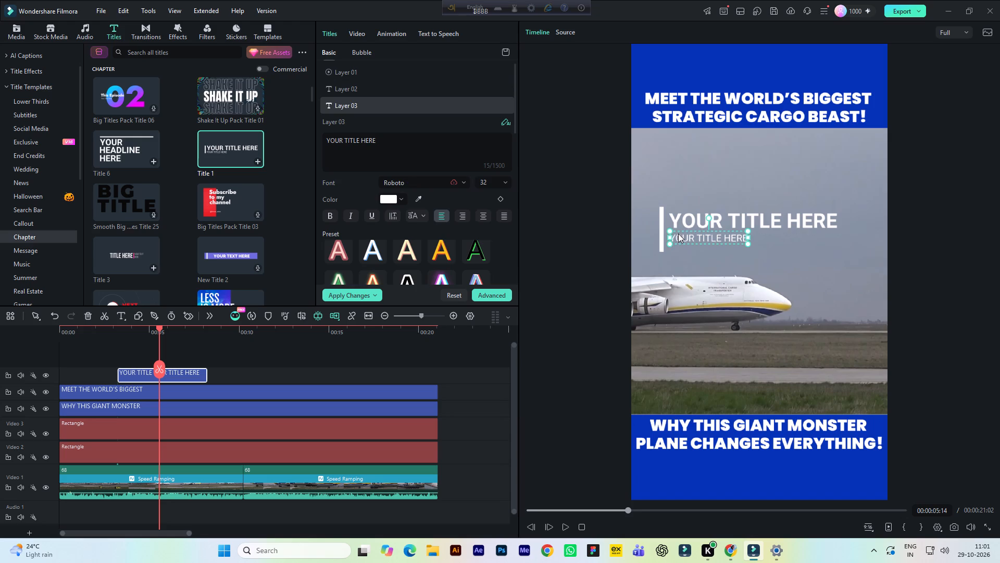
click(550, 82)
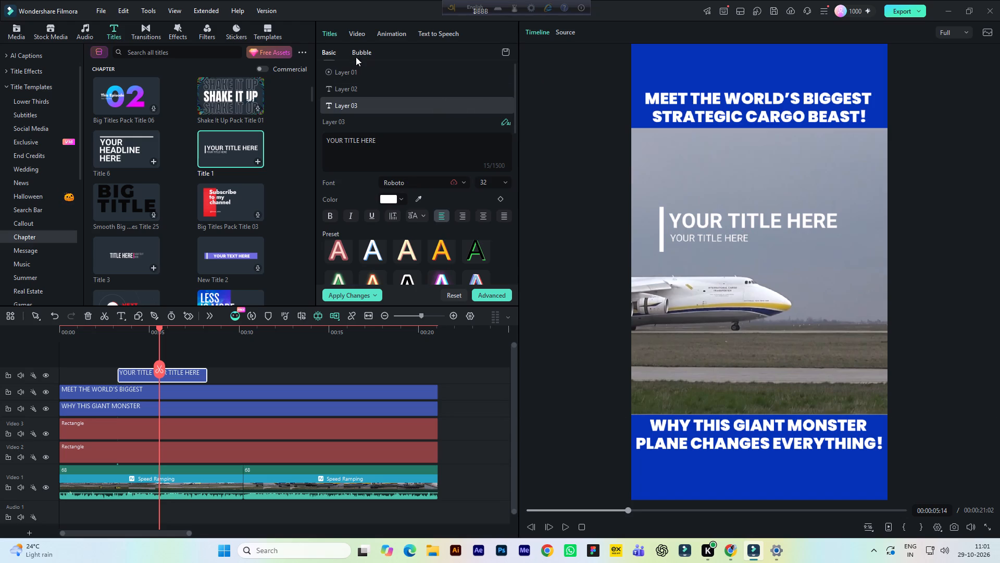
click(695, 219)
click(691, 241)
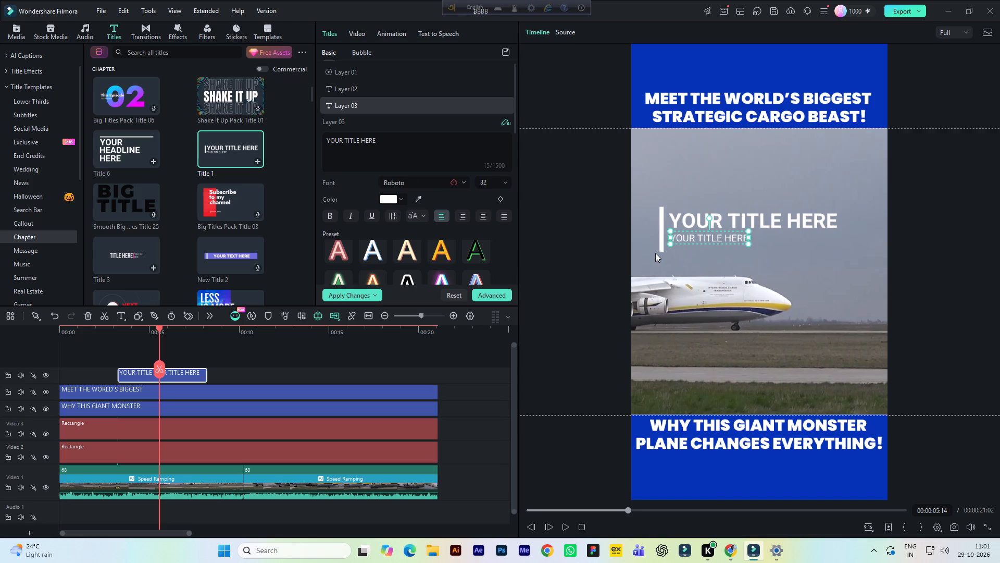
Shorten the white bar, Layer 01, a little more and nudge it down and right, closer to the text lines.
click(664, 249)
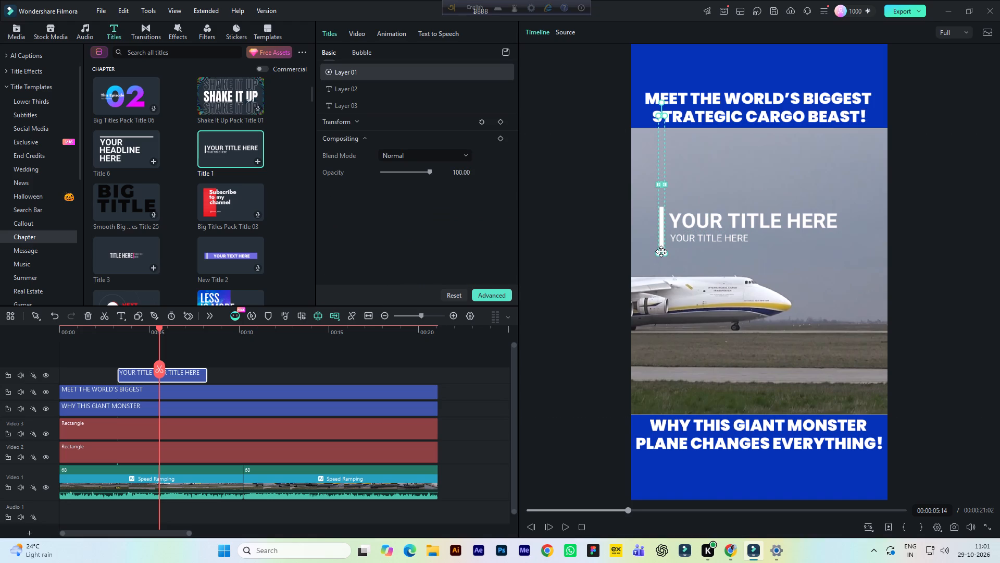
drag(662, 255, 662, 251)
key(Down)
key(Down)
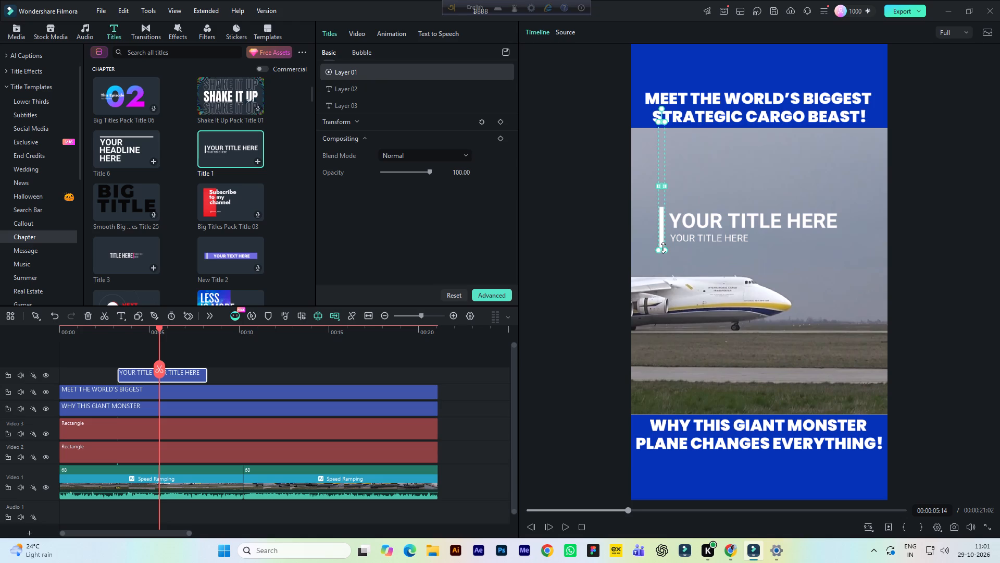
key(Down)
key(Right)
key(Right)
key(Right)
key(Right)
key(Right)
Nudge the small text line, Layer 03, slightly right, away from the repositioned white bar.
click(697, 225)
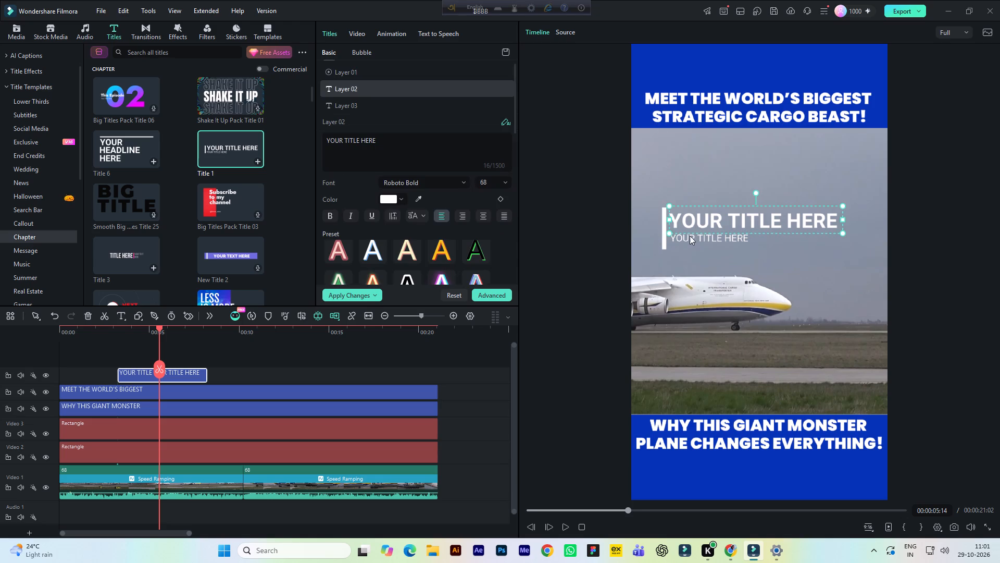
click(688, 238)
key(Right)
key(Right)
key(Right)
key(Right)
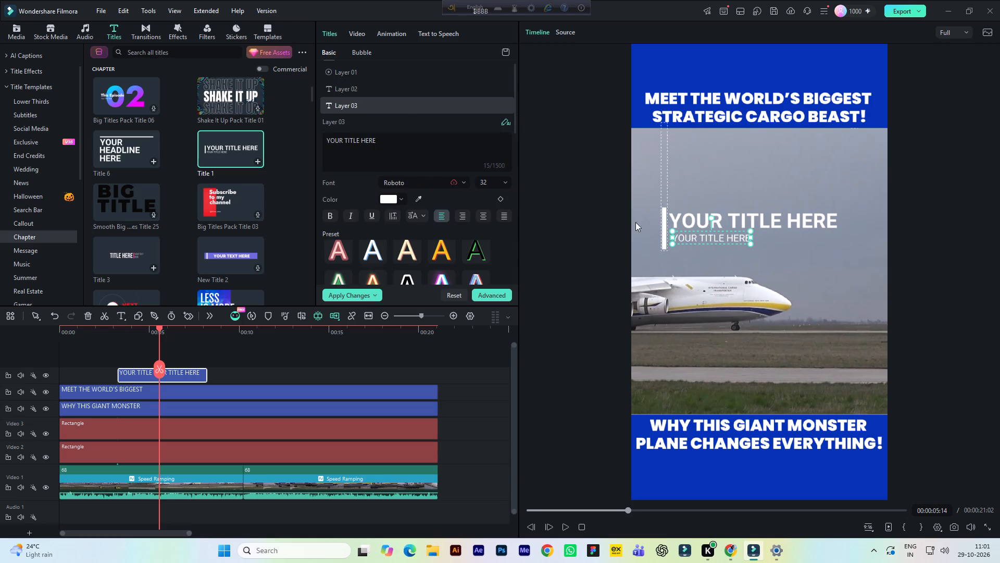
click(567, 209)
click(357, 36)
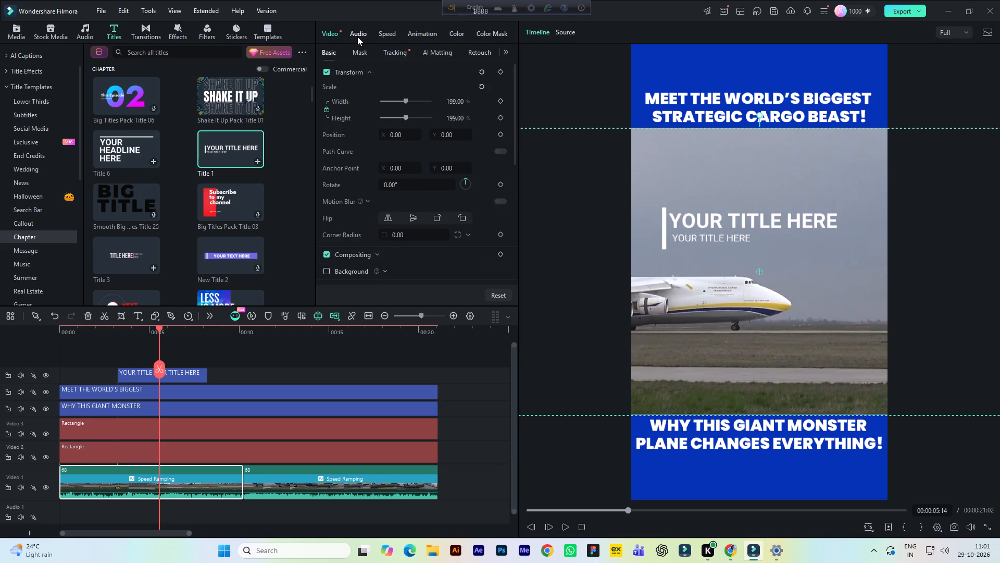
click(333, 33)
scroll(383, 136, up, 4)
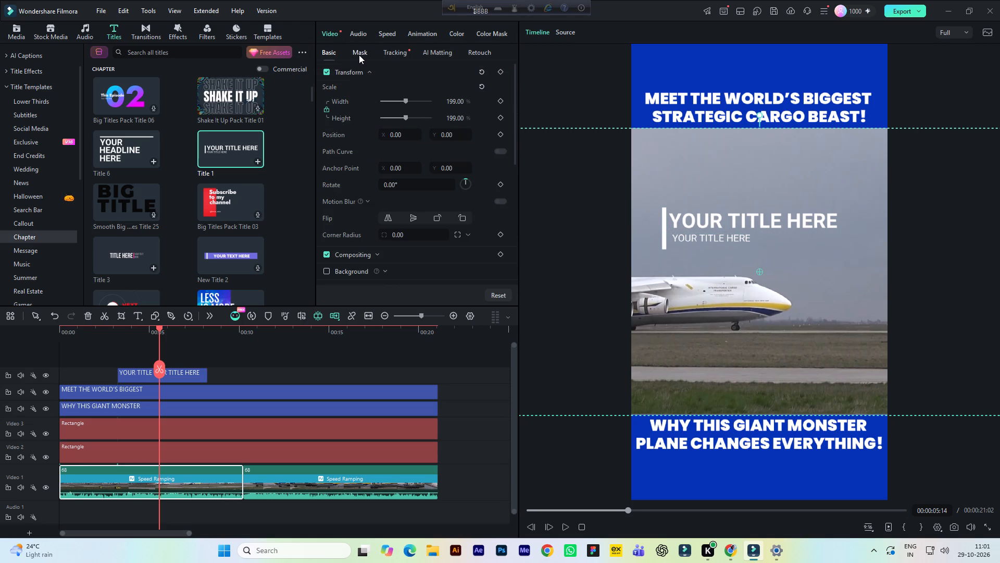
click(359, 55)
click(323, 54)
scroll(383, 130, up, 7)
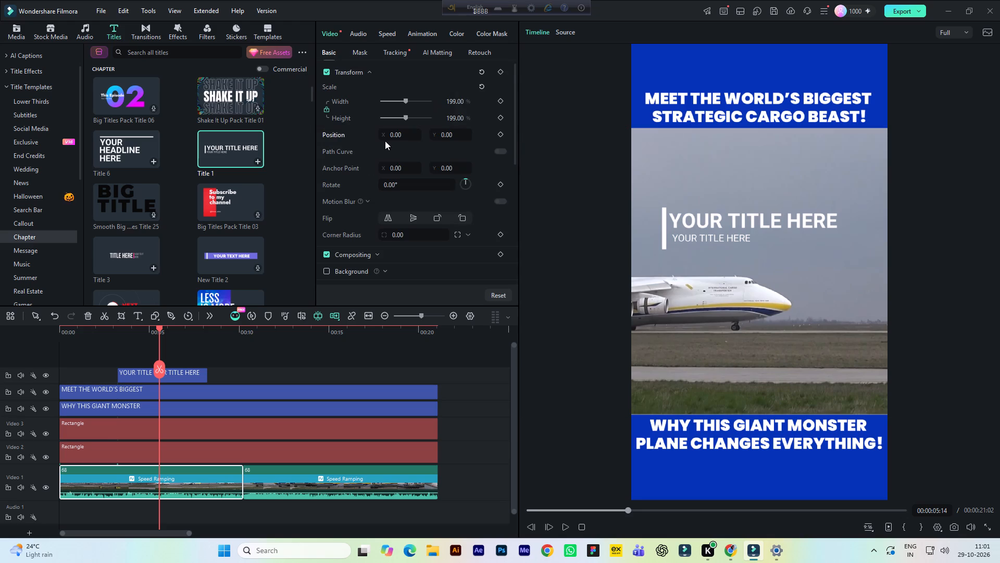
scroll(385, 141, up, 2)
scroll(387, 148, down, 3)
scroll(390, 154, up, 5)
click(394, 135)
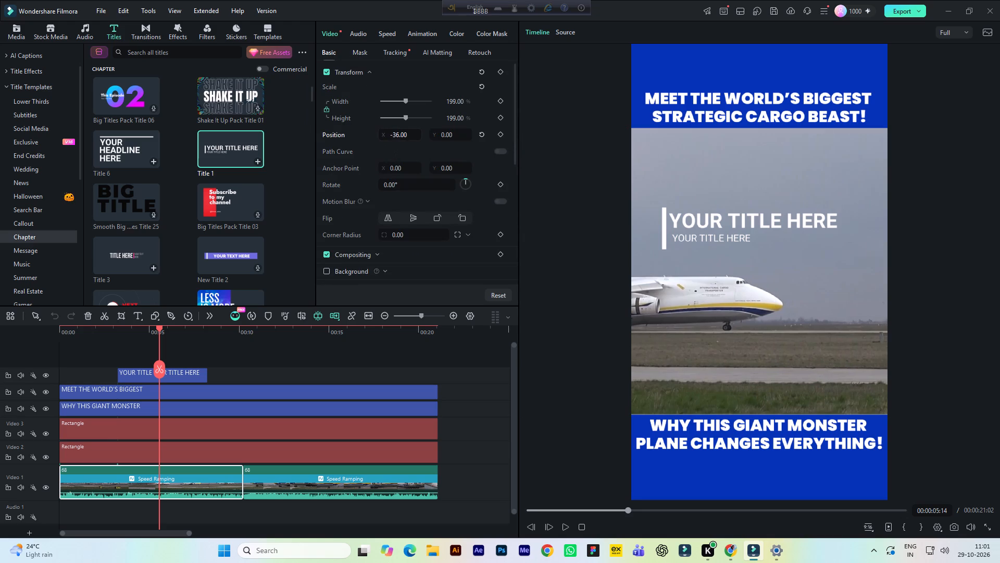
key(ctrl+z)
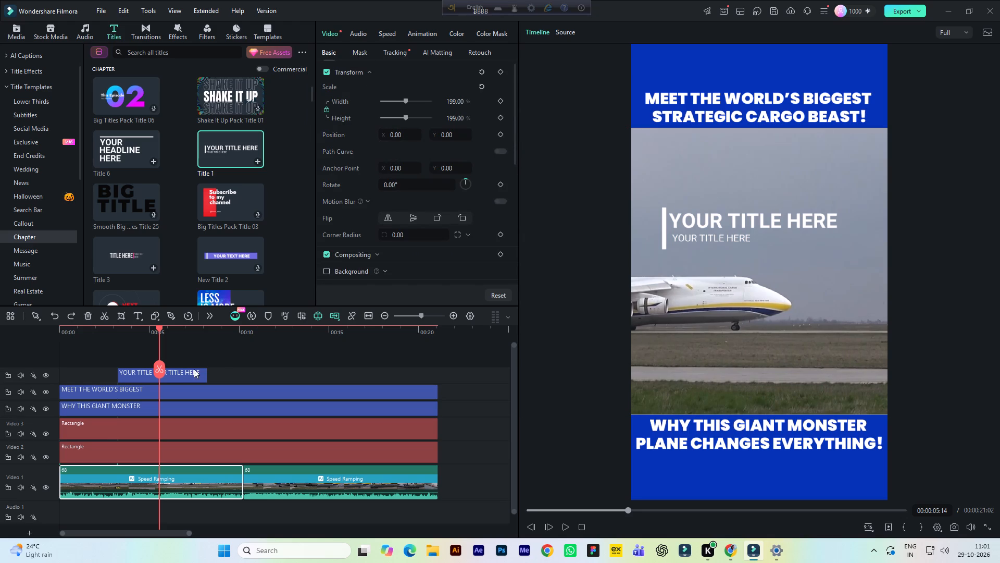
Set the whole title clip's position to X -62 and Y 218 and save the project.
click(186, 373)
click(354, 33)
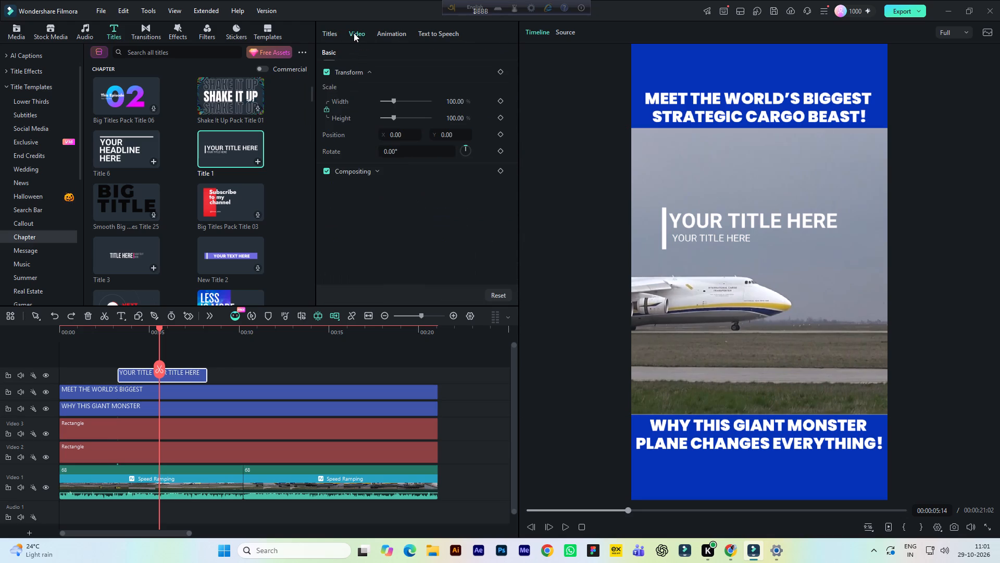
click(395, 136)
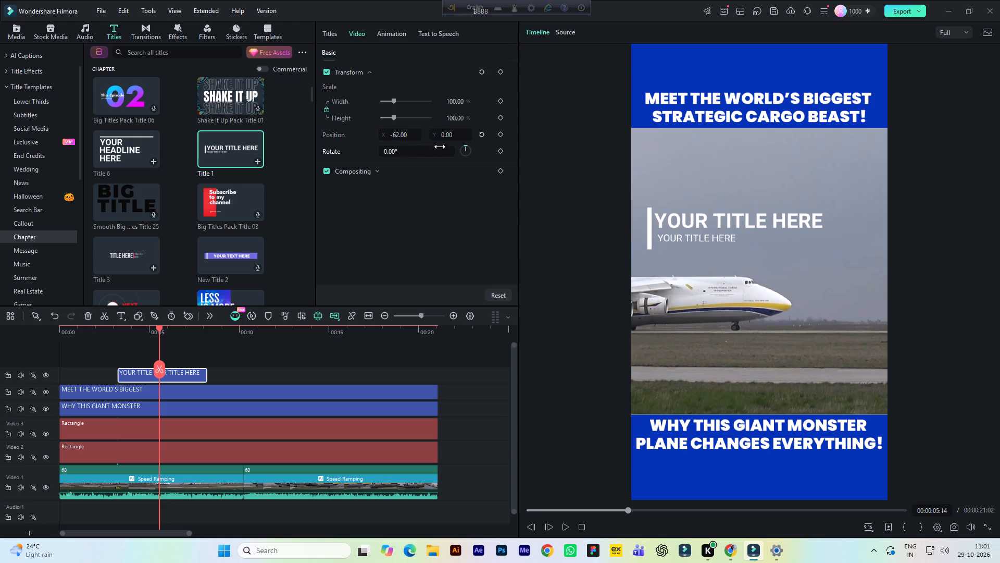
click(442, 138)
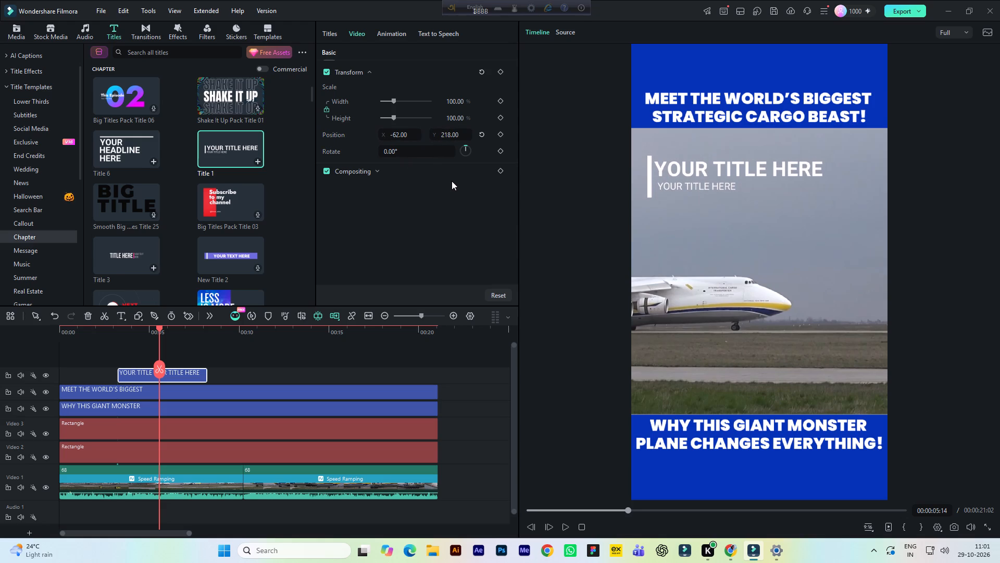
key(ctrl+s)
Move the title clip earlier on the timeline to start at about 2 seconds, and park the playhead over it at 00:00:03:21.
click(145, 330)
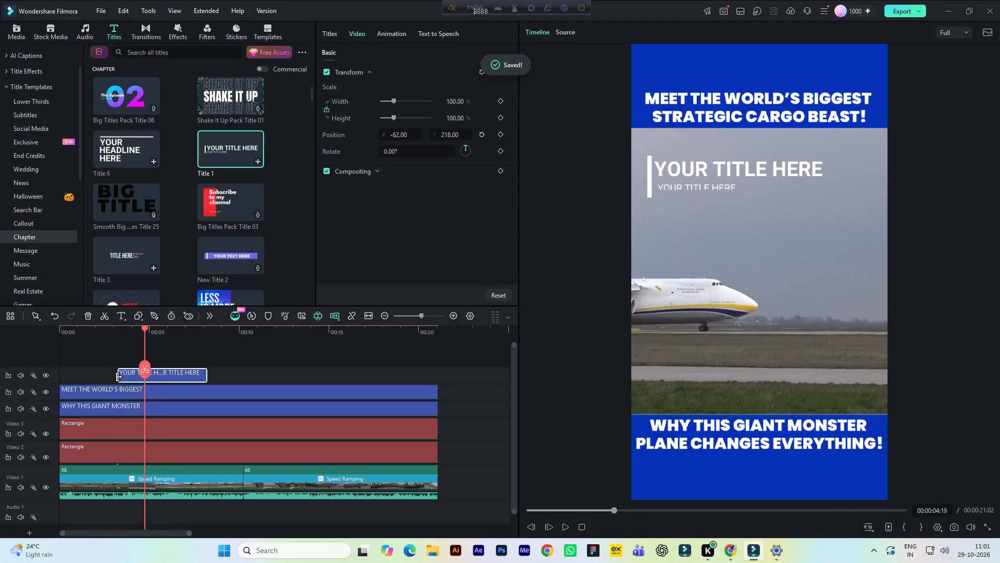
drag(171, 375, 148, 375)
click(128, 332)
click(726, 550)
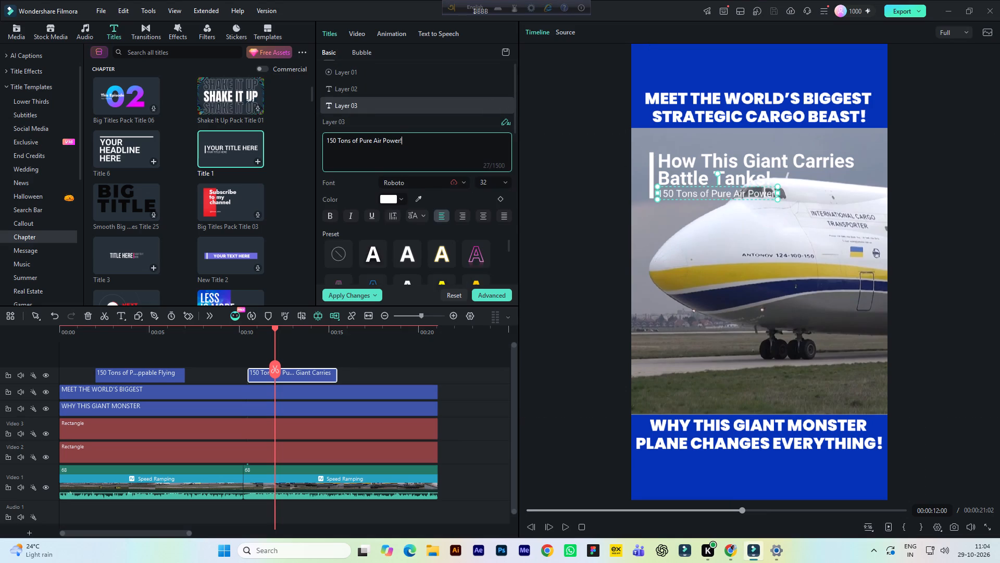
drag(421, 138, 314, 138)
key(ctrl+v)
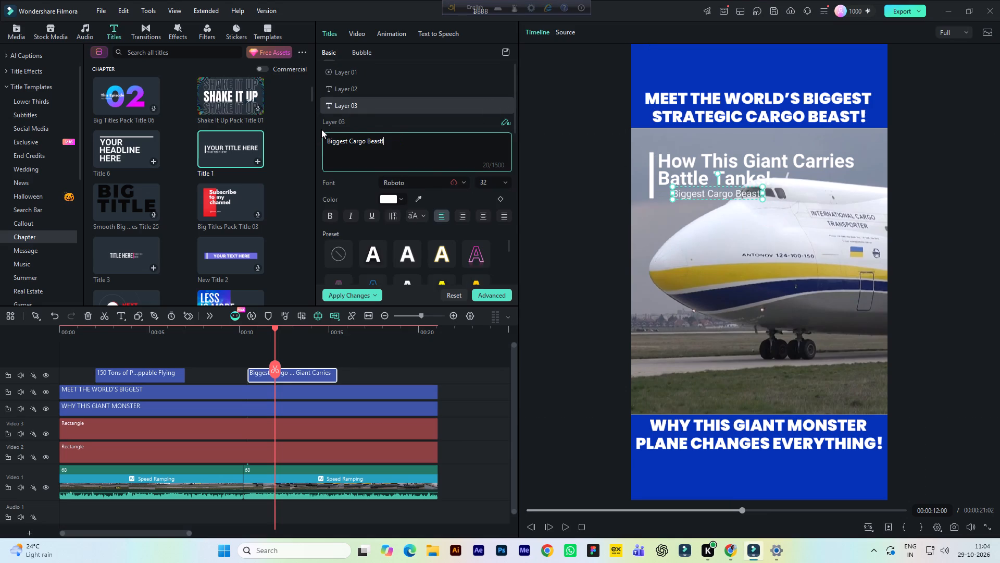
click(540, 169)
Nudge the "Biggest Cargo Beast!" line left to align with the start of the headline above it, and save the project.
click(681, 191)
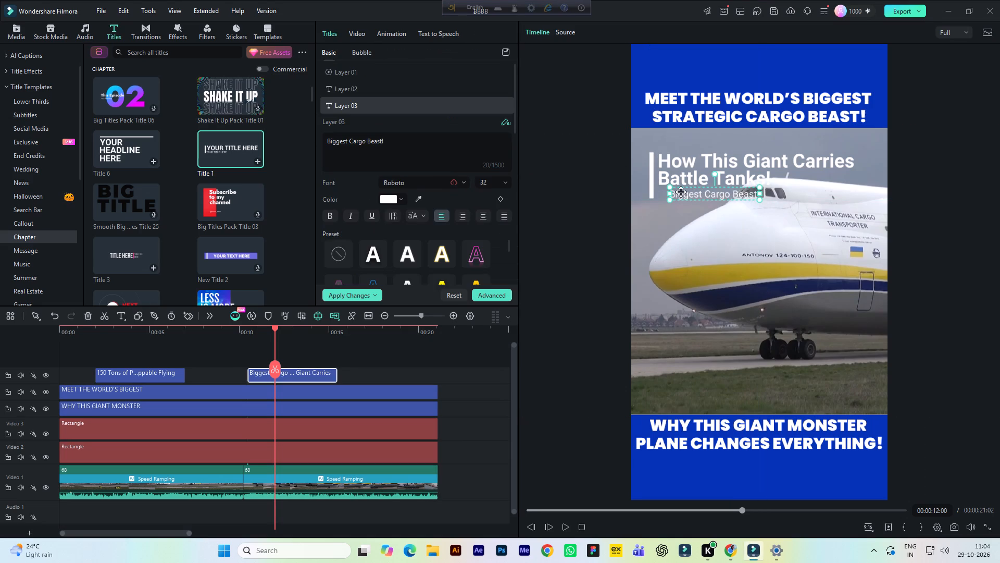
key(Left)
key(Left)
key(Left)
key(Left)
key(Left)
key(Left)
key(Left)
key(Left)
key(Left)
key(Left)
key(Left)
key(Left)
key(Left)
key(Left)
key(Left)
key(Left)
key(Left)
key(Left)
key(Left)
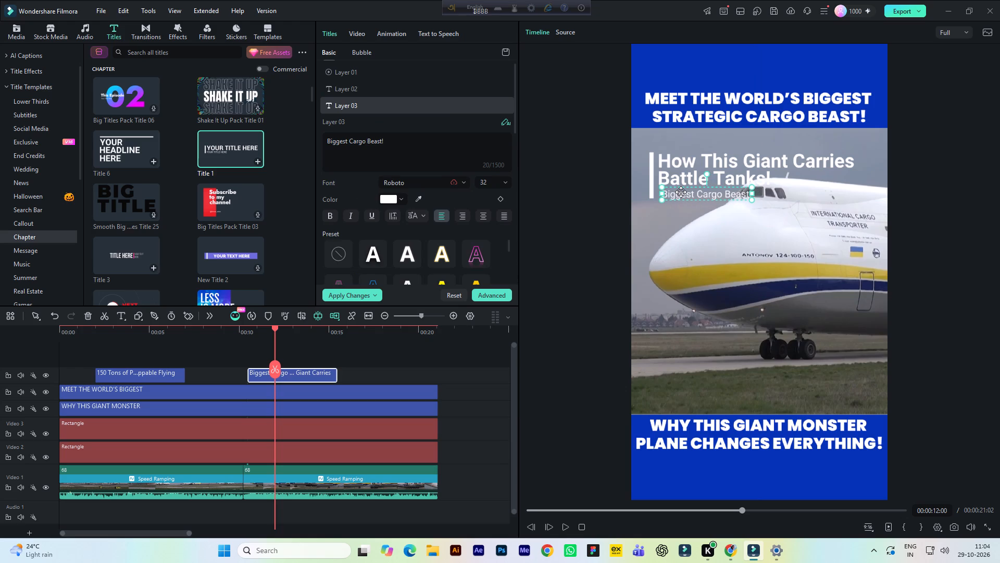
key(Left)
click(548, 95)
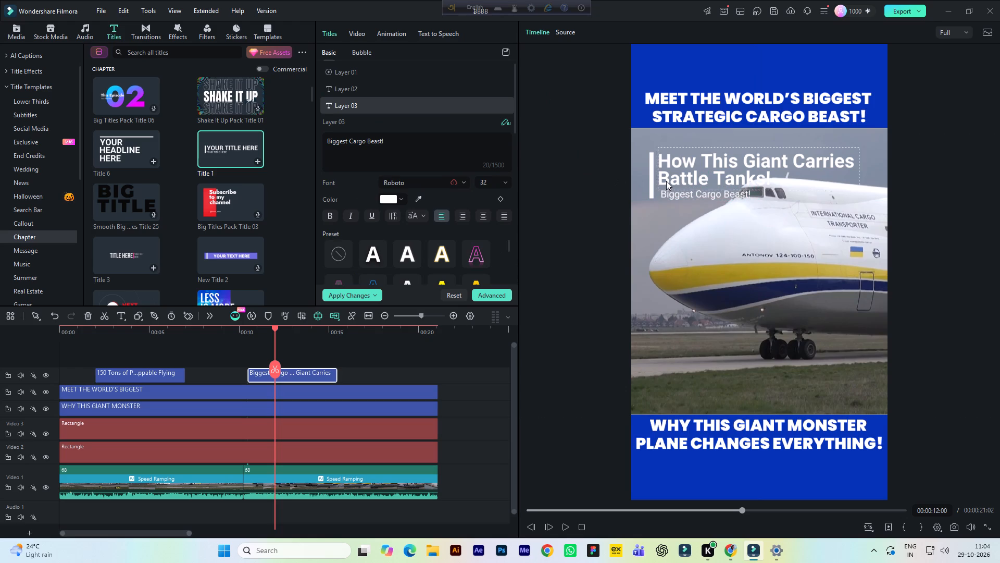
click(666, 181)
click(672, 194)
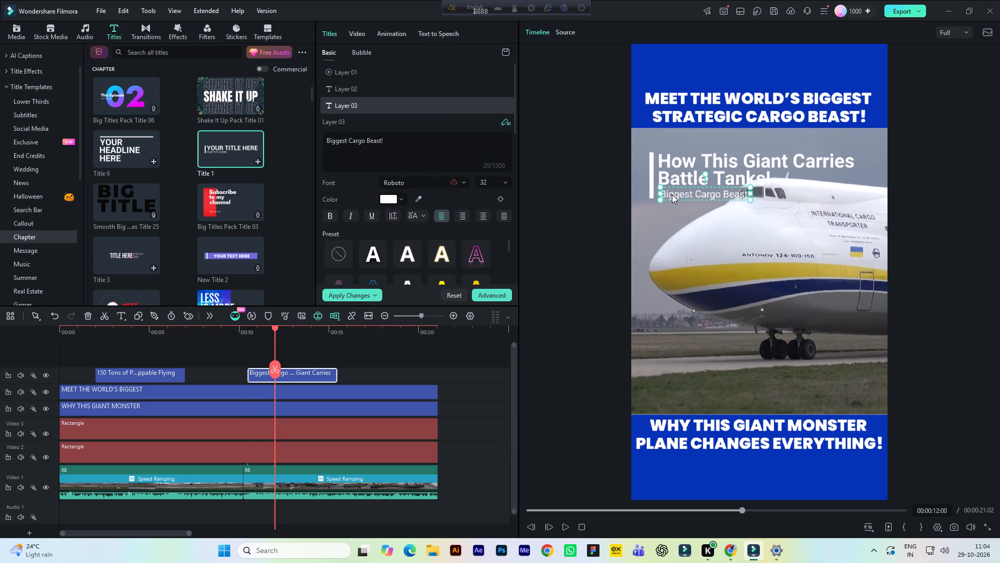
key(Left)
click(561, 101)
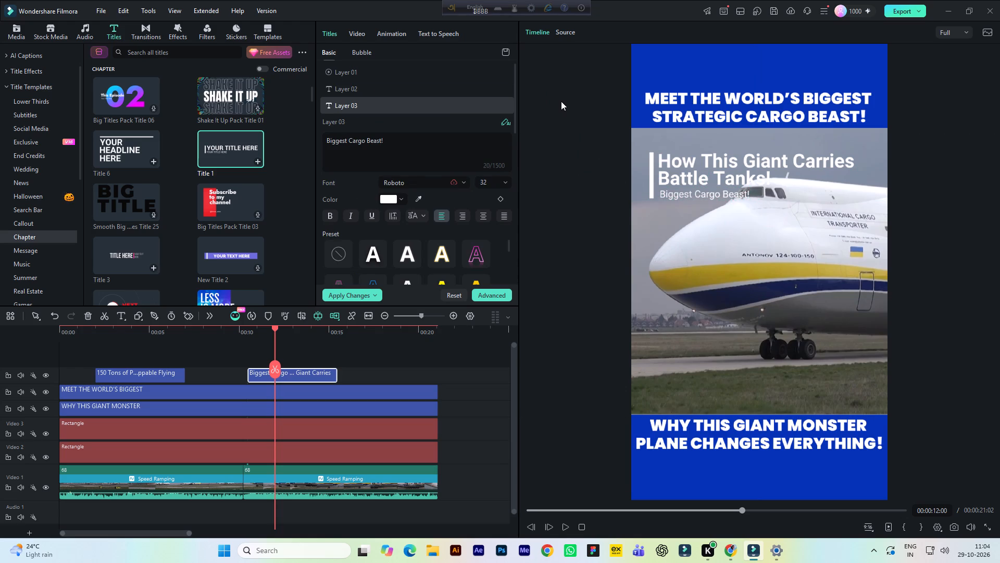
key(ctrl+s)
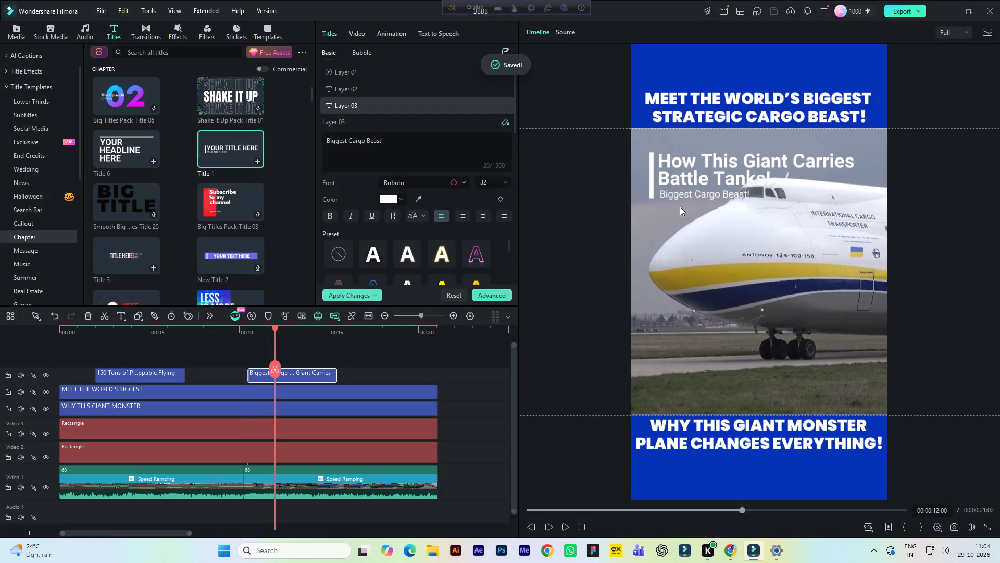
click(684, 191)
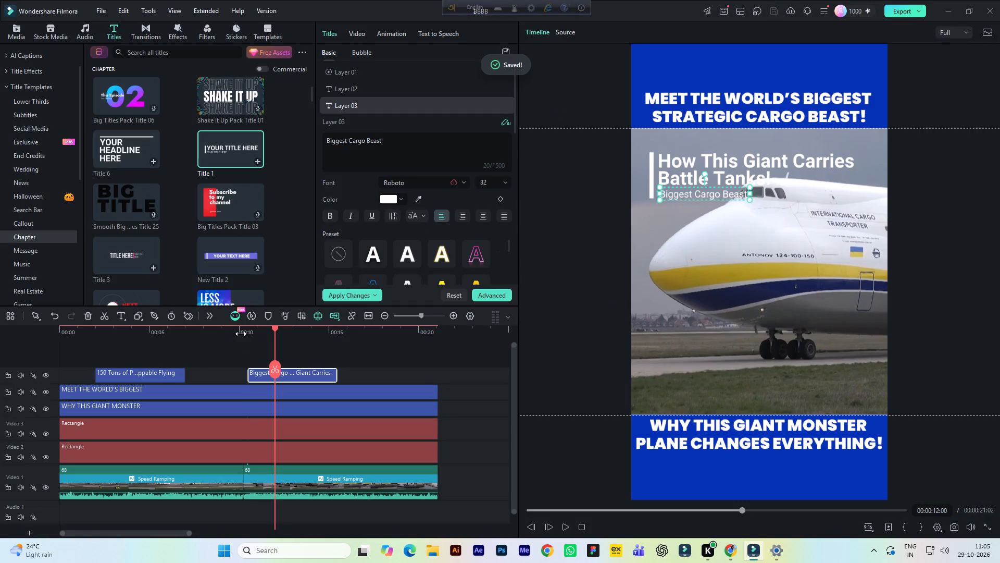
key(ctrl+s)
Move the "Biggest Cargo Beast!" title clip about one second later on its track.
drag(261, 378, 271, 377)
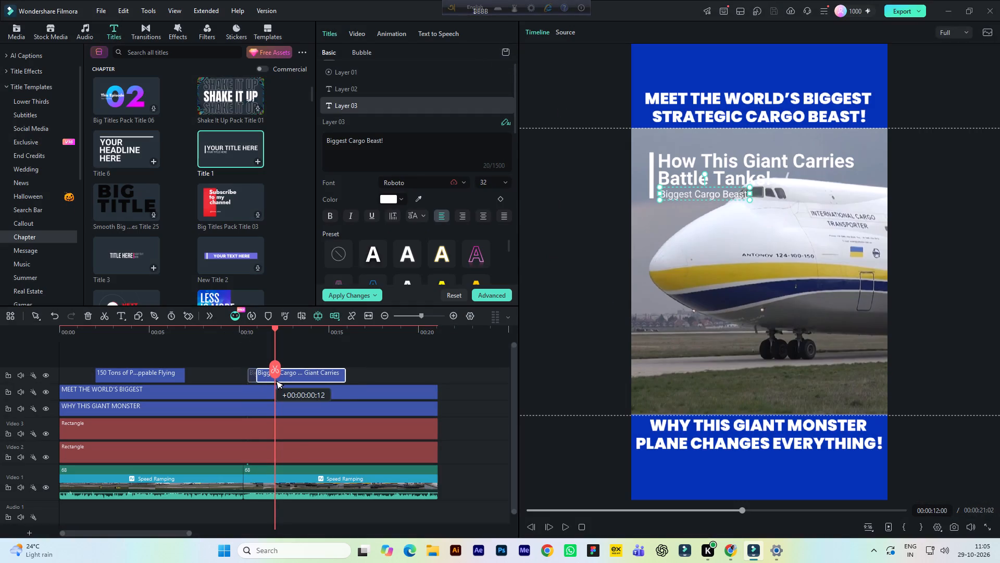
drag(271, 377, 280, 377)
Play the short from the beginning to check the captions and their timing.
click(109, 336)
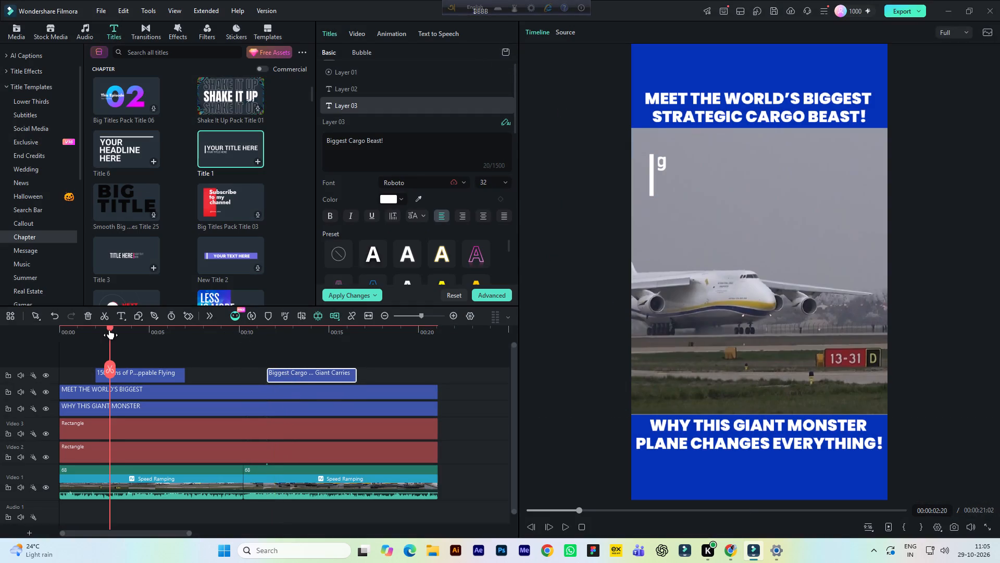
drag(109, 330, 40, 340)
key(space)
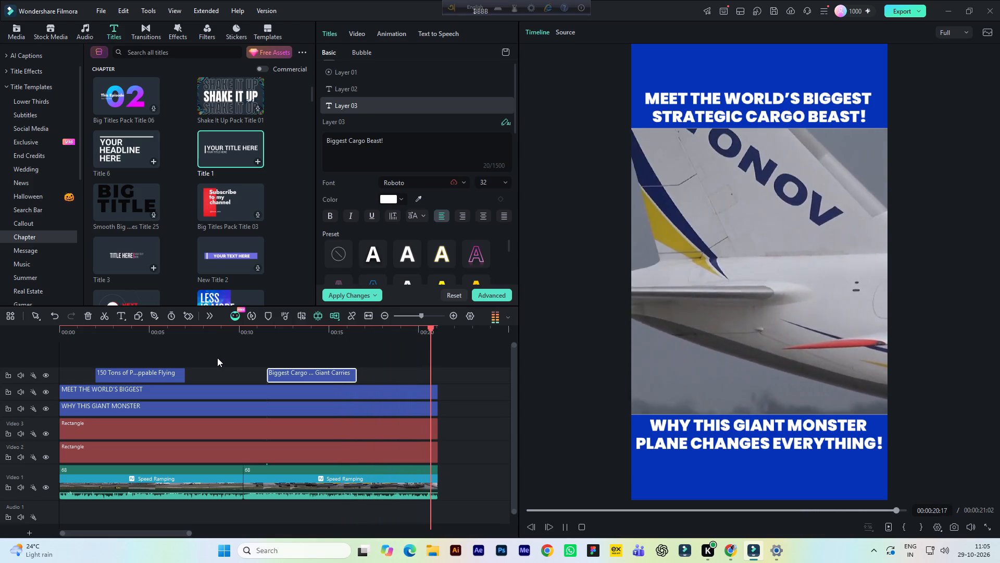
Mark the out point at the end of the short.
key(o)
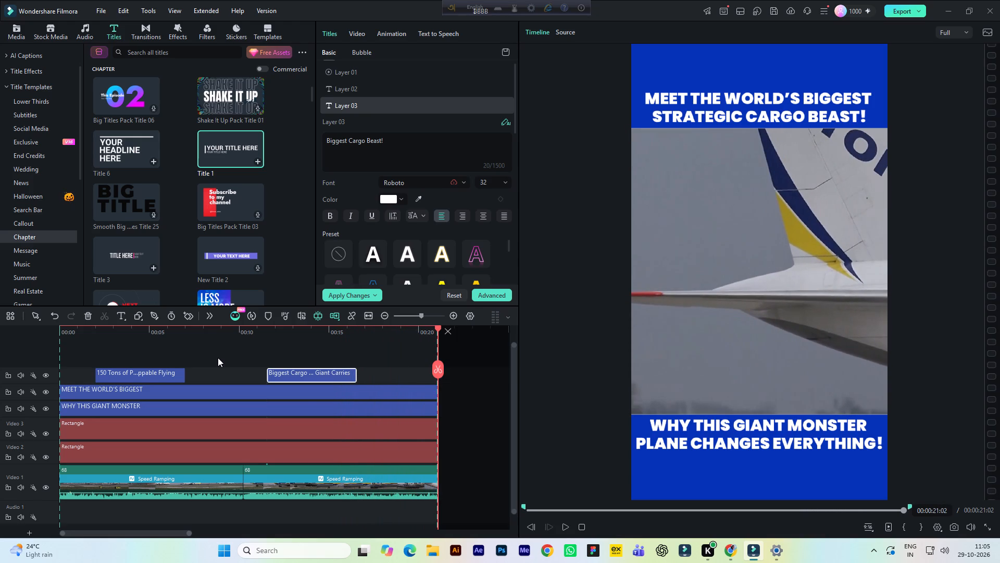
Save the project and play the short again from the beginning to review both captions.
click(240, 332)
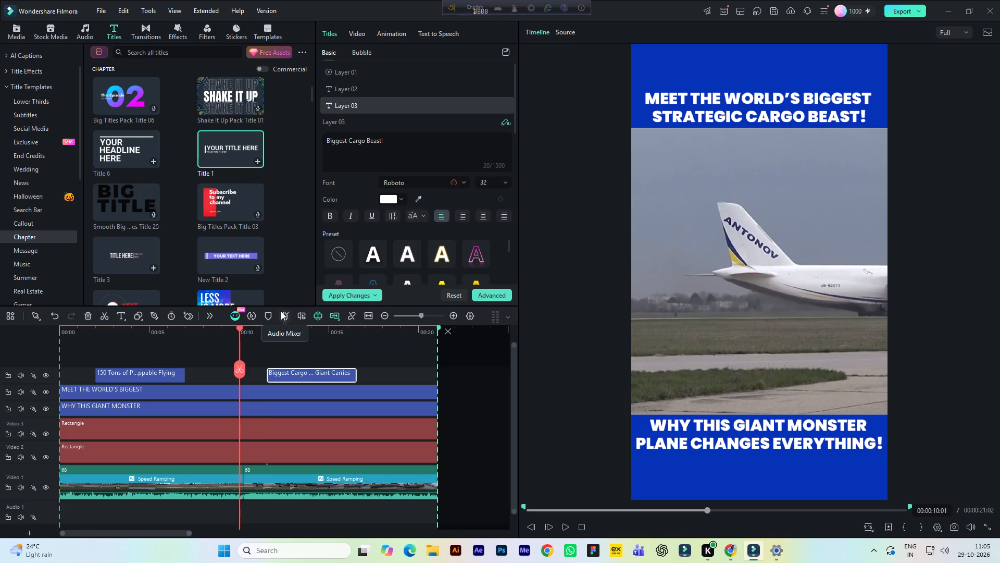
click(135, 333)
drag(136, 327, 48, 353)
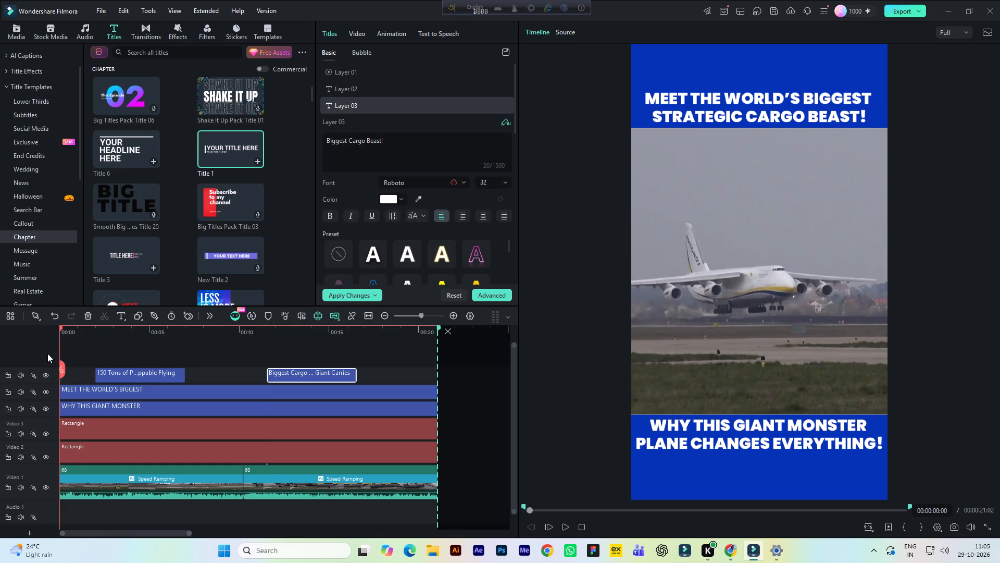
key(ctrl+s)
key(space)
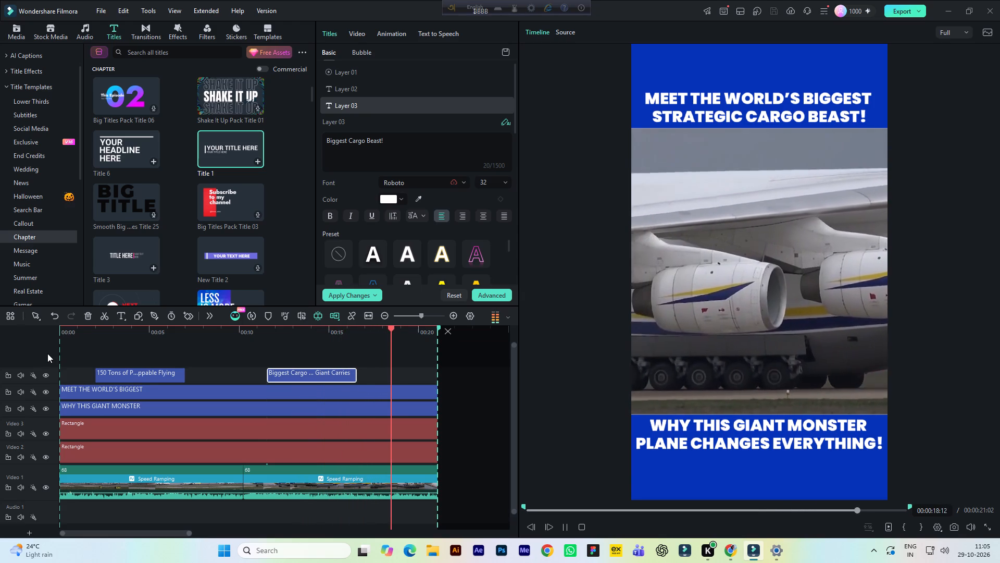
key(space)
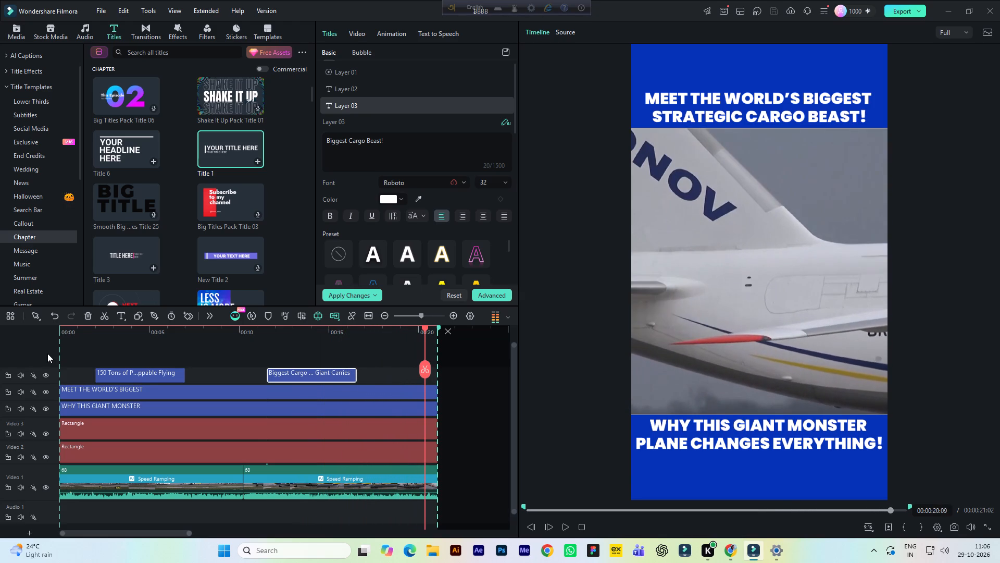
In the first video clip's colour adjustments, set the brightness to 18 and the contrast to 30.
click(115, 332)
click(122, 487)
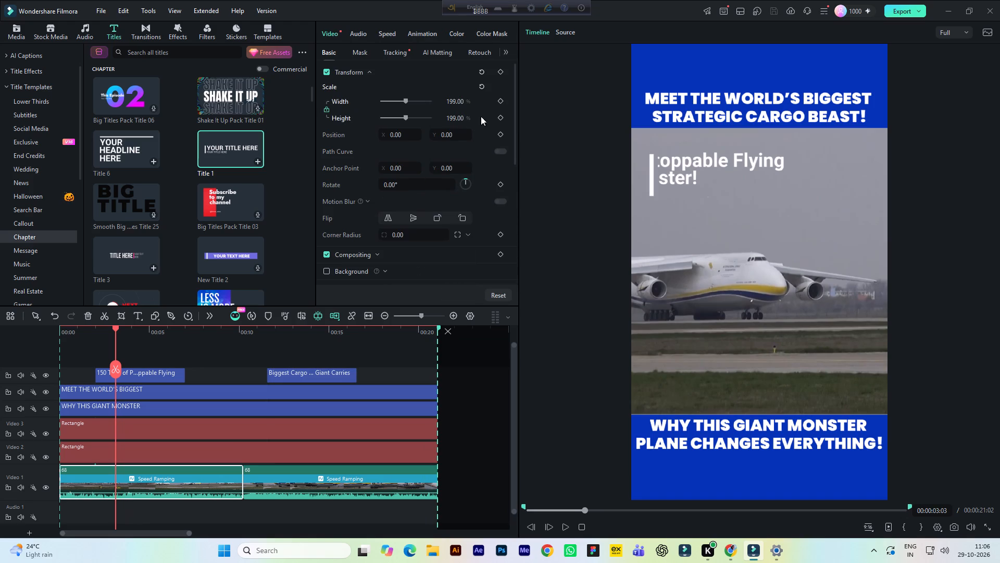
click(455, 31)
scroll(451, 139, down, 5)
scroll(448, 198, down, 1)
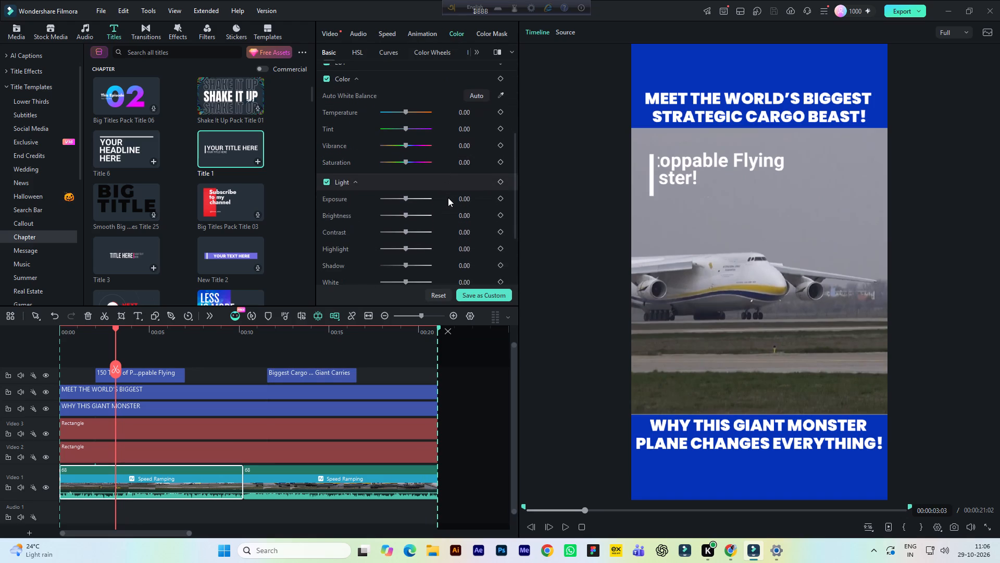
click(461, 216)
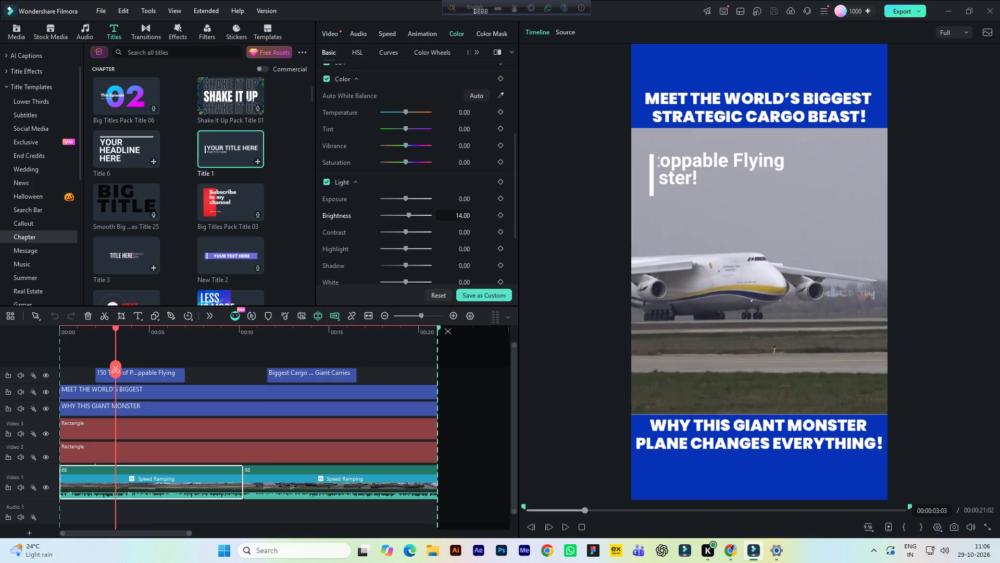
click(458, 233)
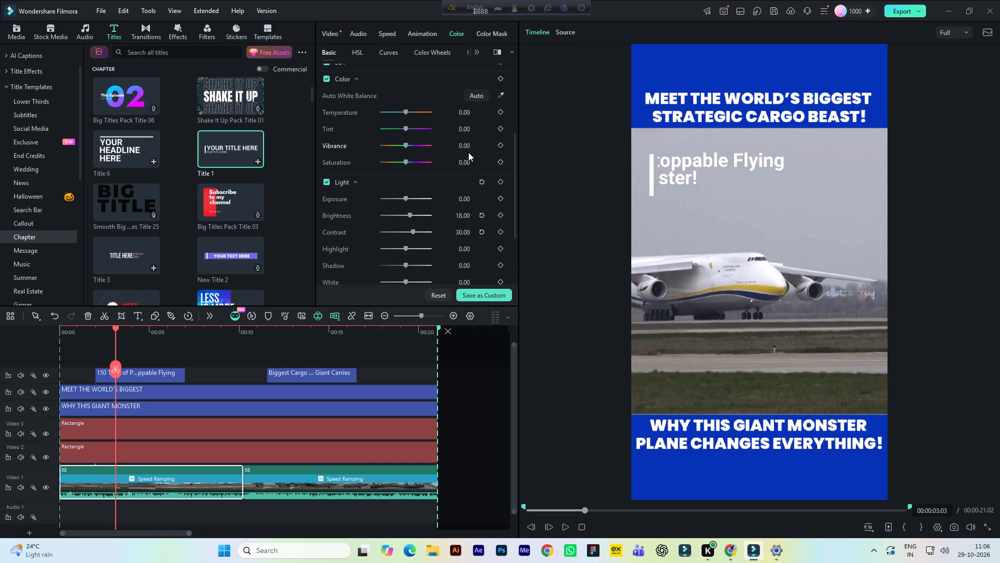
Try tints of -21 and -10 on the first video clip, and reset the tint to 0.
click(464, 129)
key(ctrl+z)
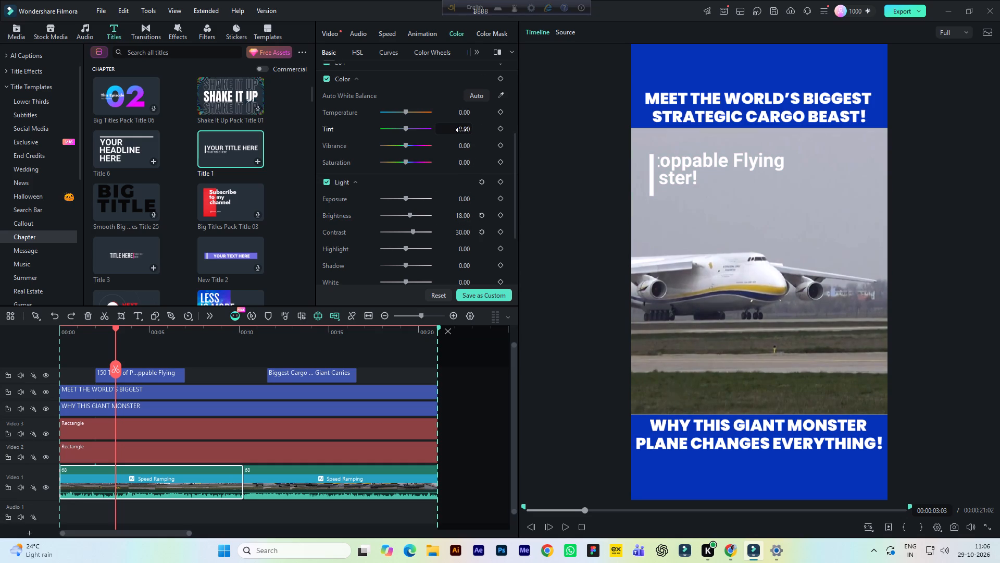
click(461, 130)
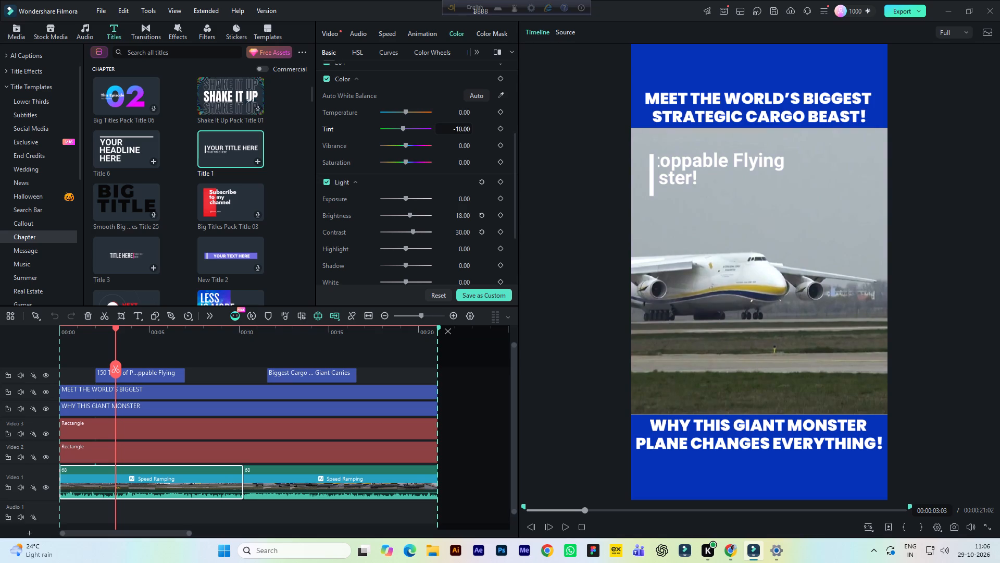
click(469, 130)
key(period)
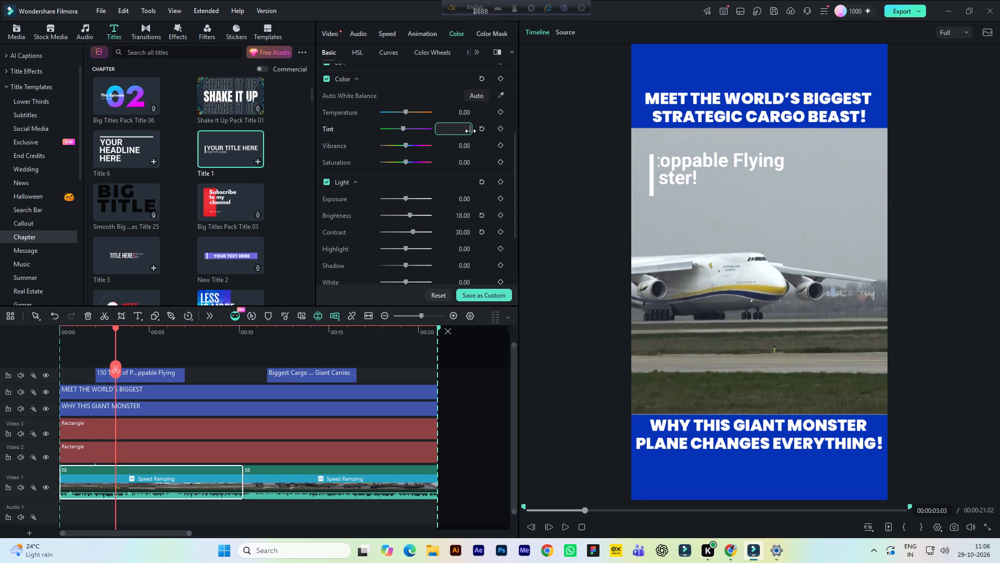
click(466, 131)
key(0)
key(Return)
Set the first video clip's vibrance to 41, brightness to 20, highlight to 30 and temperature to 8.
click(466, 146)
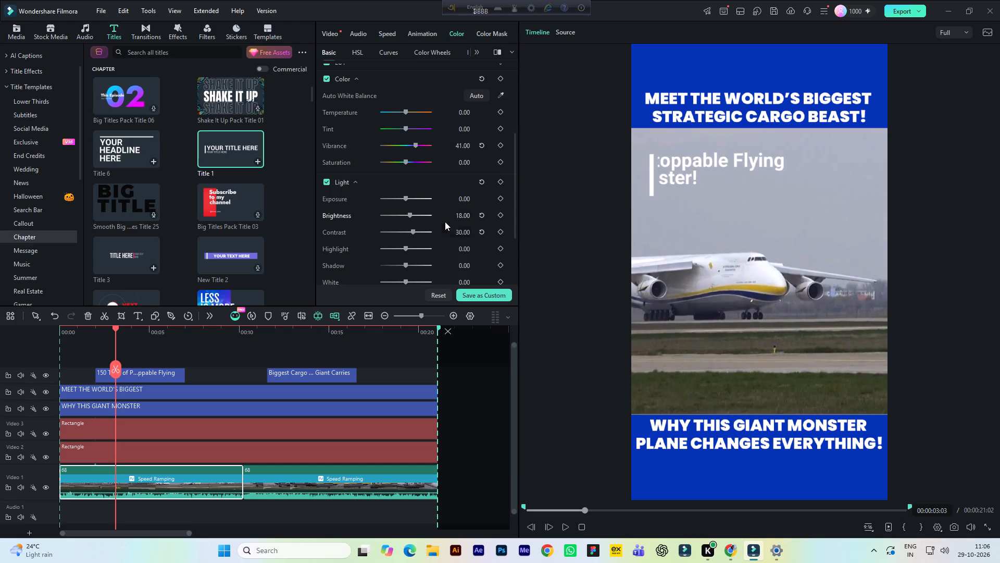
click(457, 213)
click(465, 250)
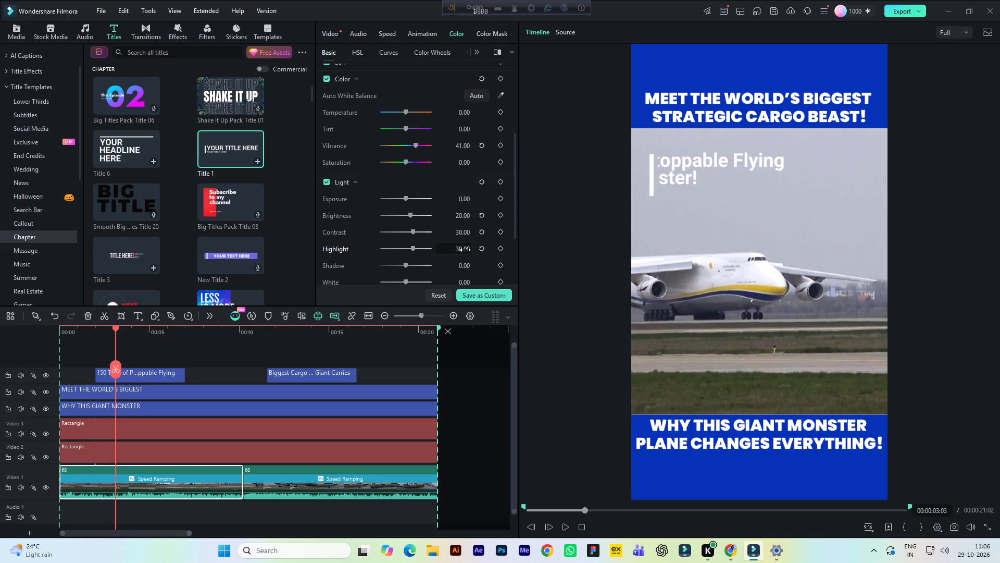
click(467, 112)
Save the project and play the short from just before the first caption into the second caption to review the colours.
key(ctrl+s)
click(95, 317)
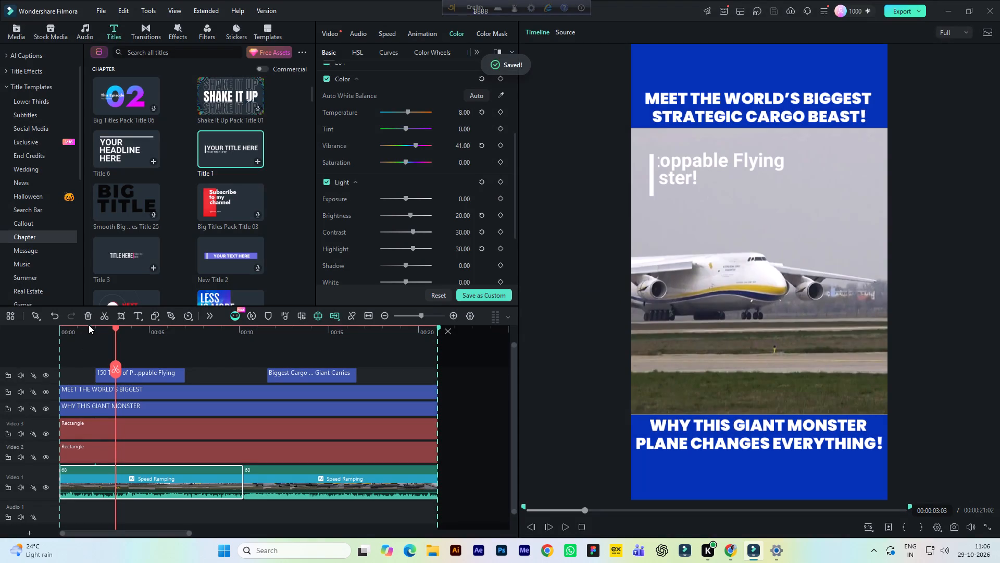
click(88, 326)
key(space)
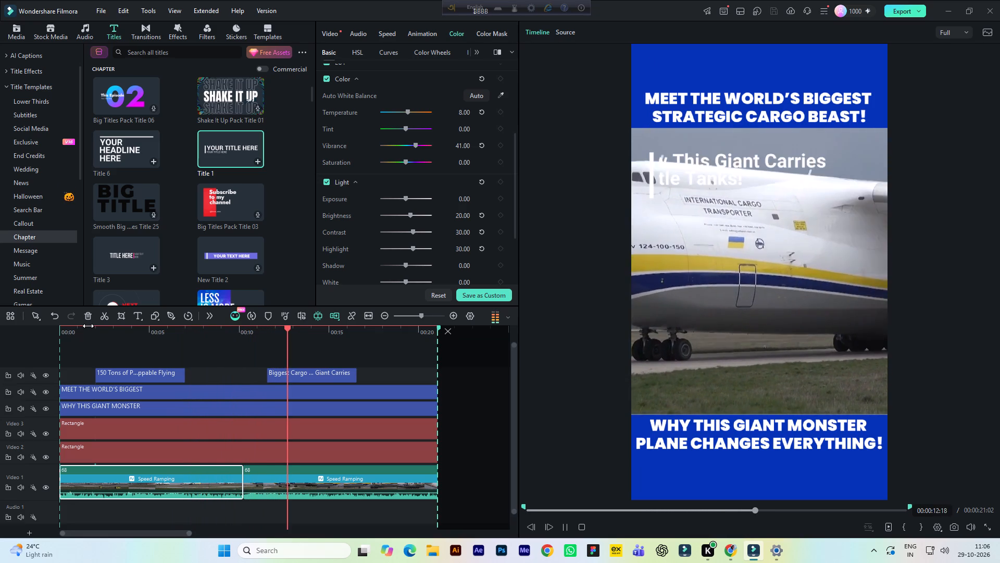
key(space)
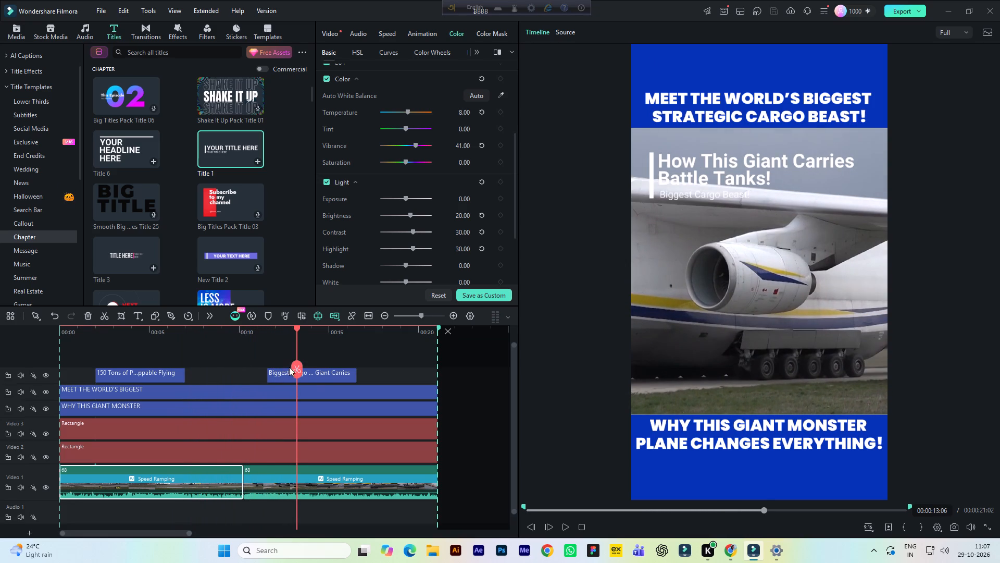
Move the "How This Giant Carries Battle Tanks!" caption to position X -78, Y -509 and save the project.
click(317, 375)
click(356, 33)
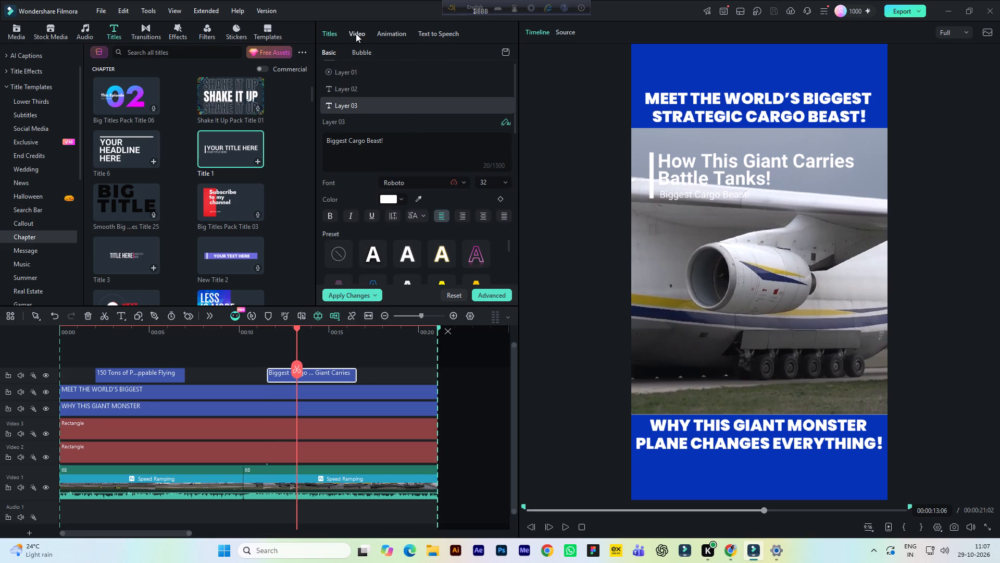
click(457, 133)
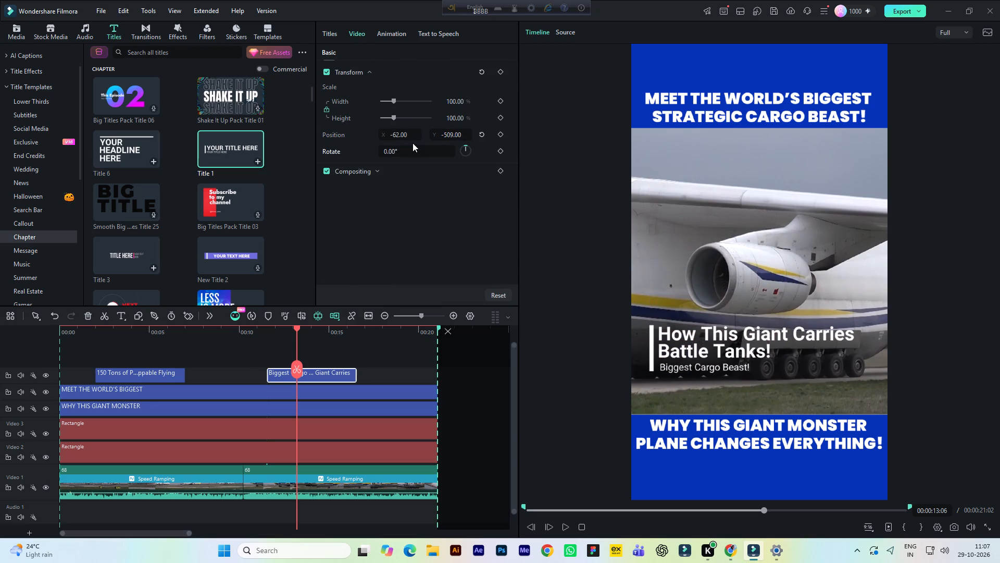
click(401, 136)
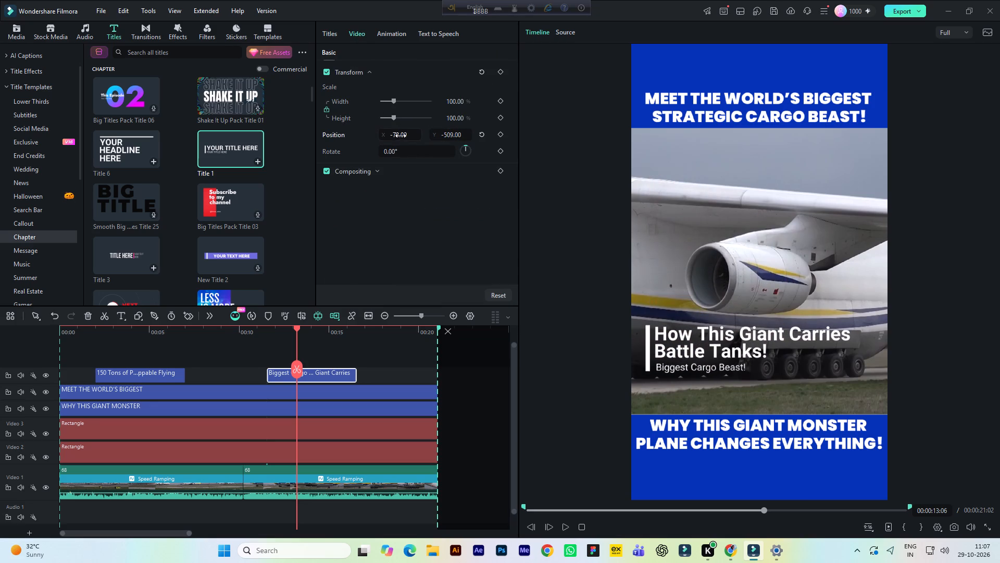
key(ctrl+s)
Play the second clip several times through to the end to review the caption's placement and animation.
click(251, 329)
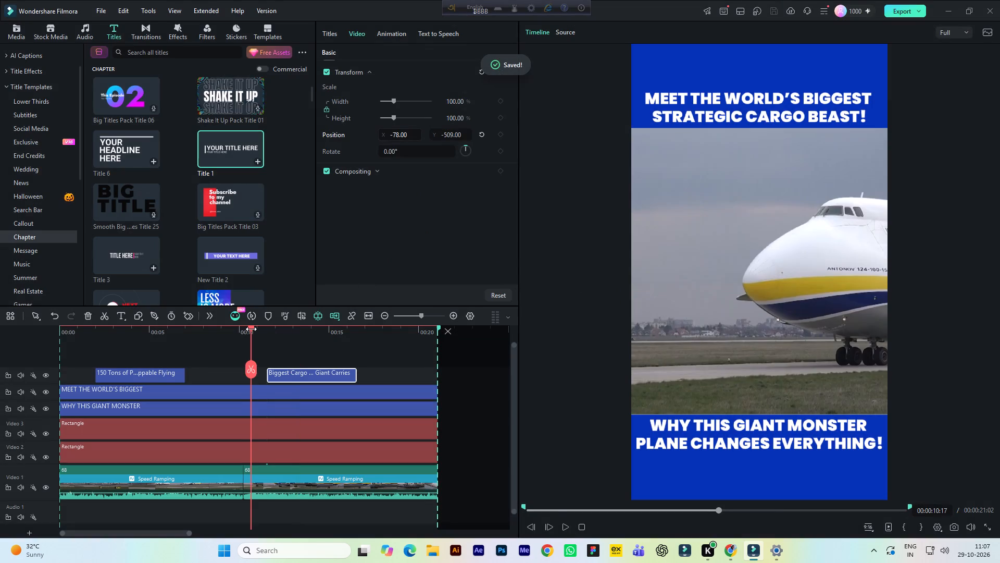
key(space)
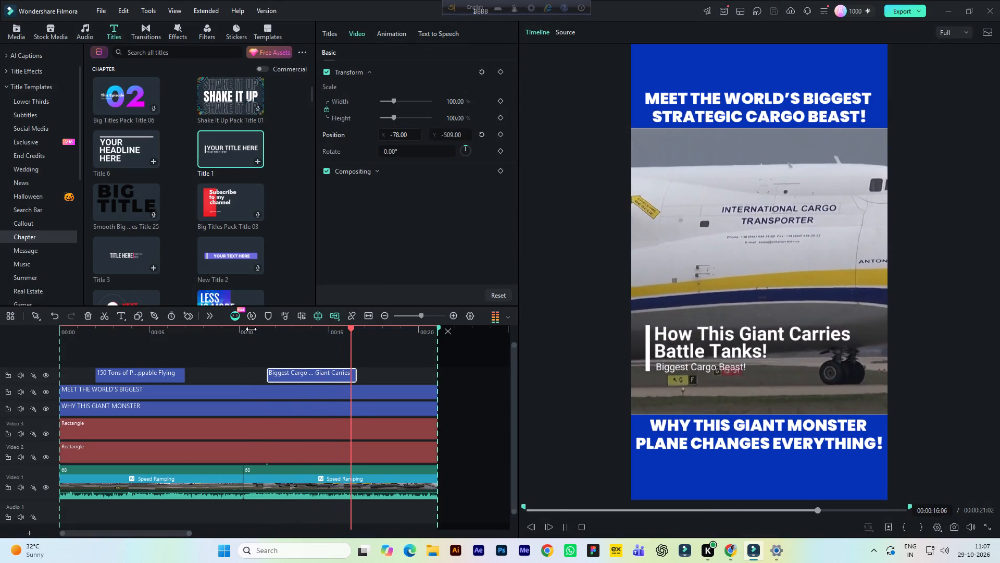
key(space)
click(302, 338)
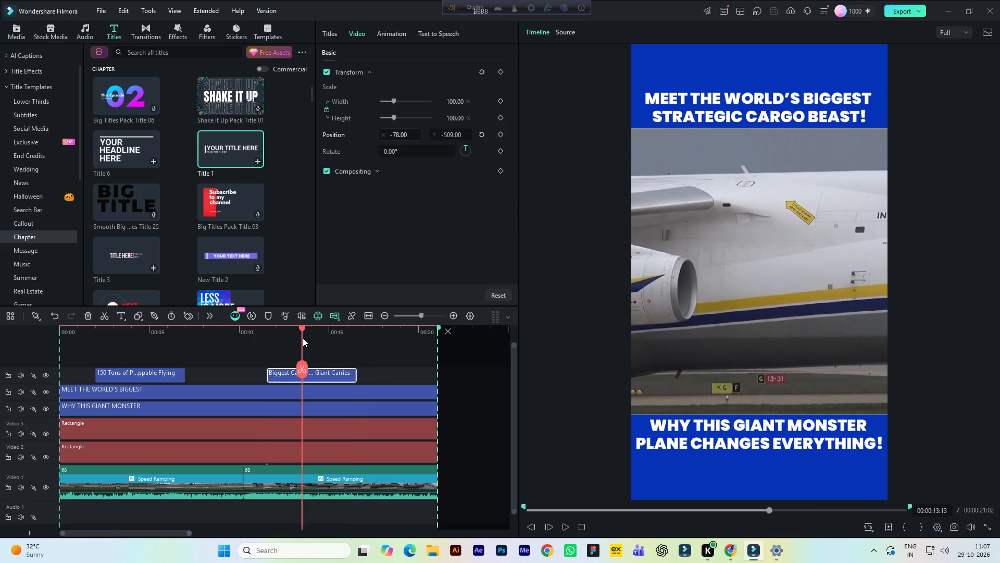
click(263, 334)
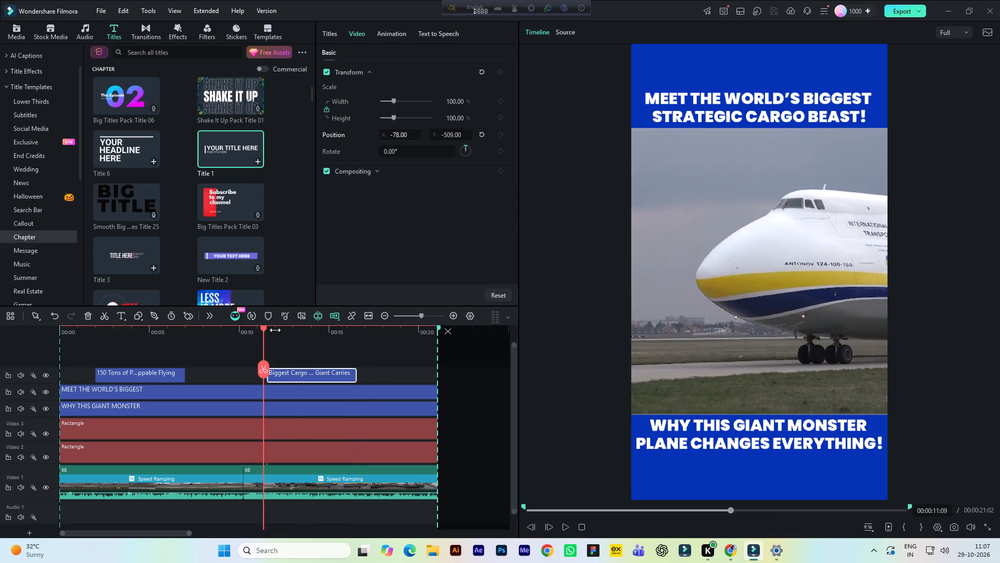
key(space)
key(space)
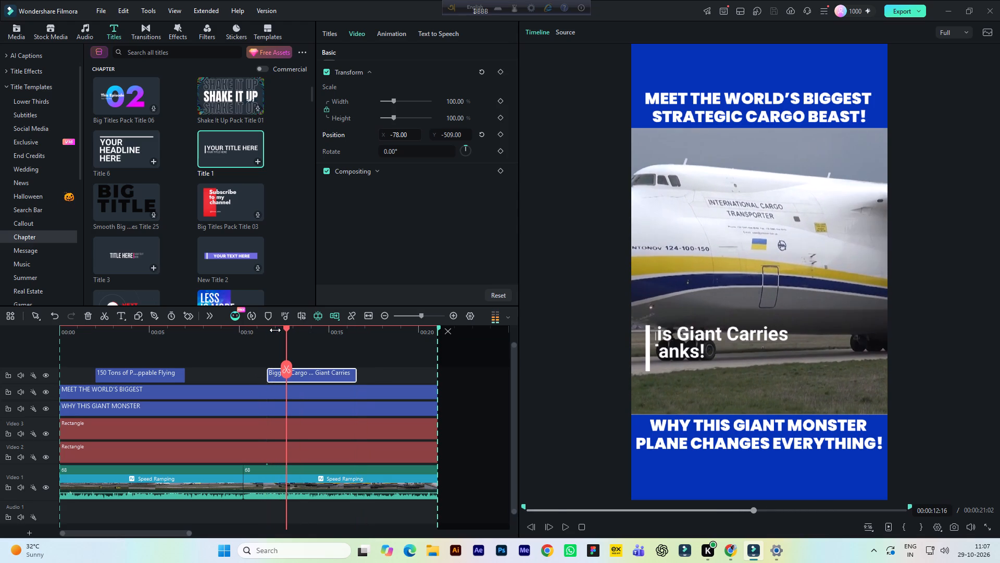
key(space)
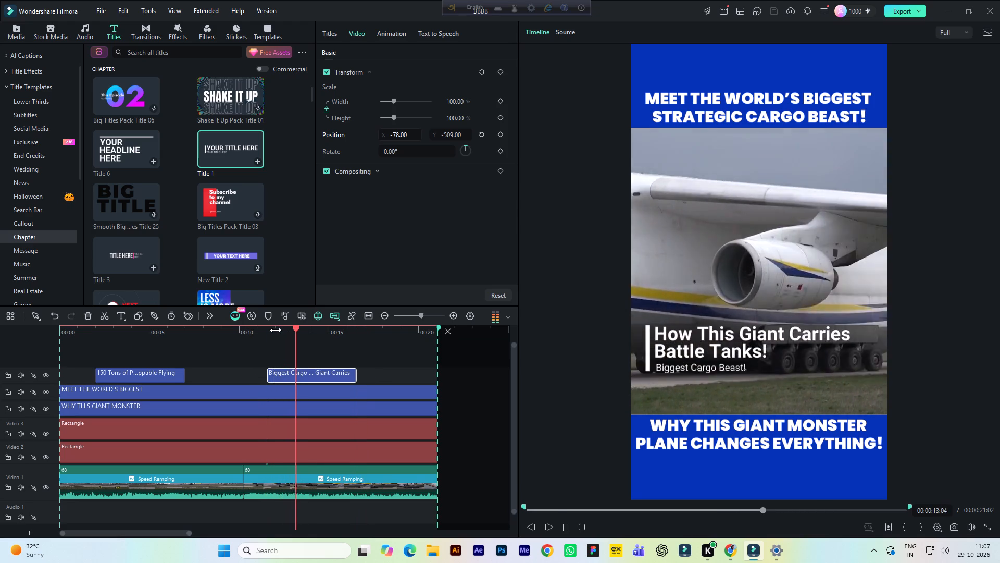
key(space)
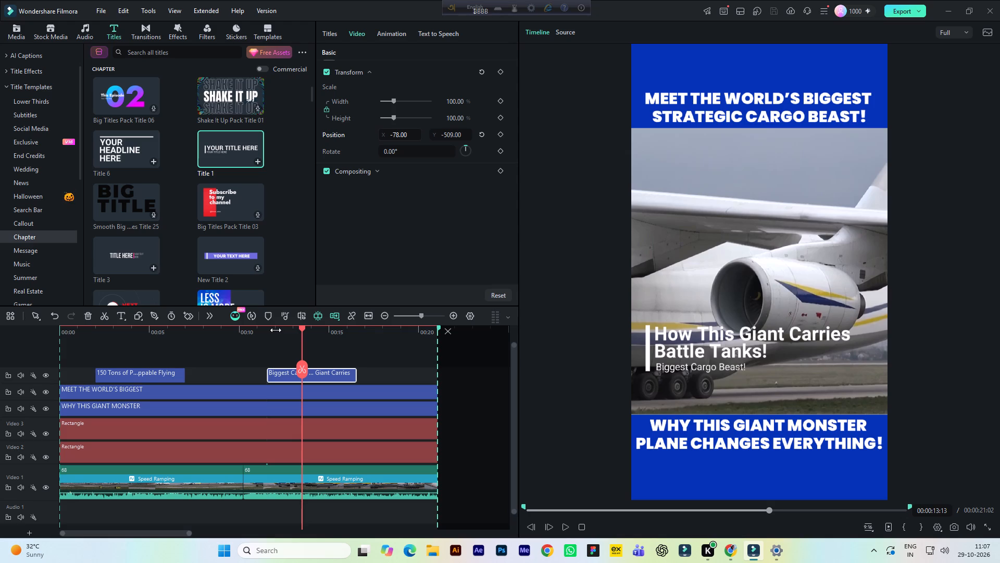
key(space)
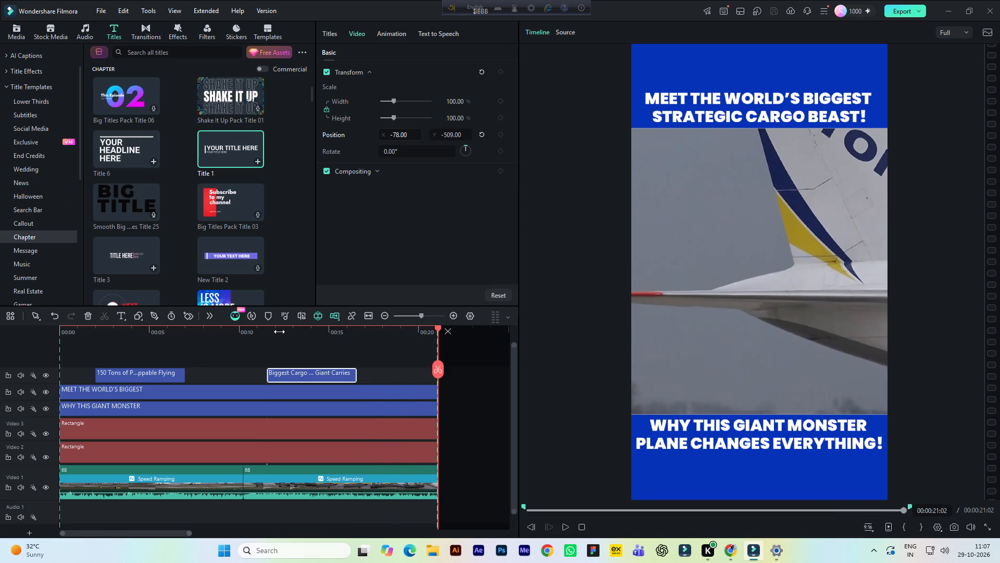
click(279, 332)
click(733, 554)
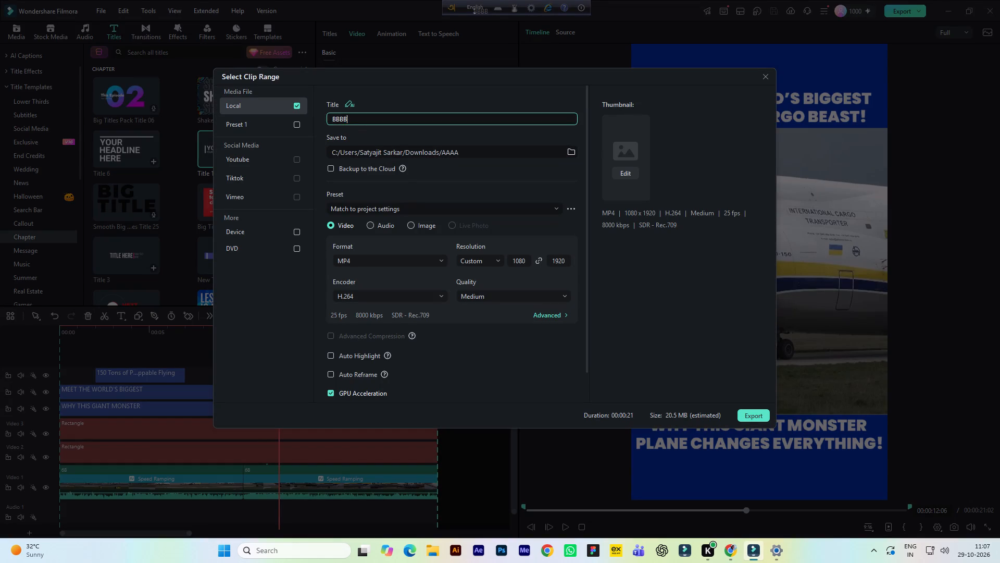
drag(349, 115, 307, 113)
key(ctrl+v)
Set the export quality to High.
click(494, 295)
click(480, 351)
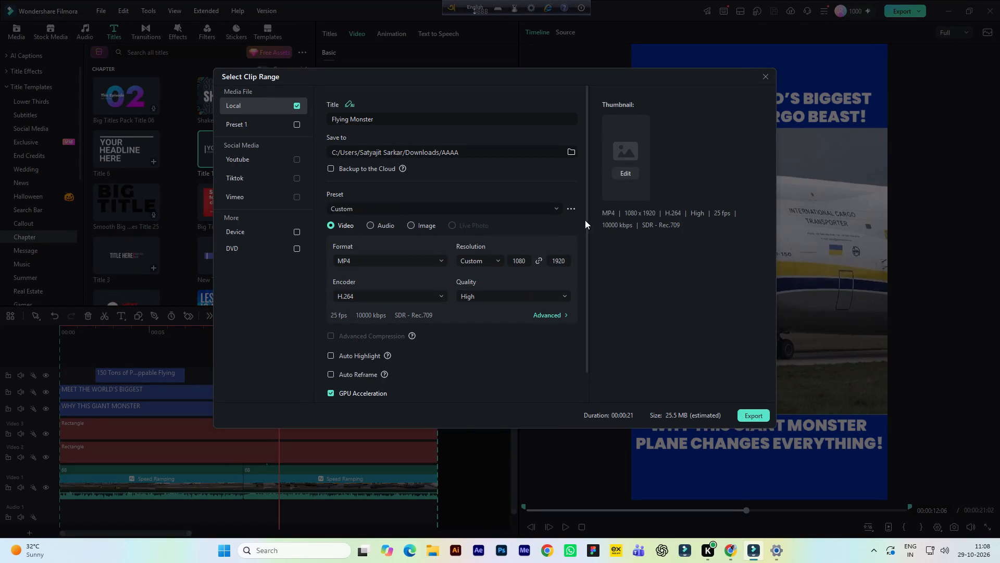
Open the export thumbnail for editing and preview frames across both clips for a suitable cover.
click(633, 176)
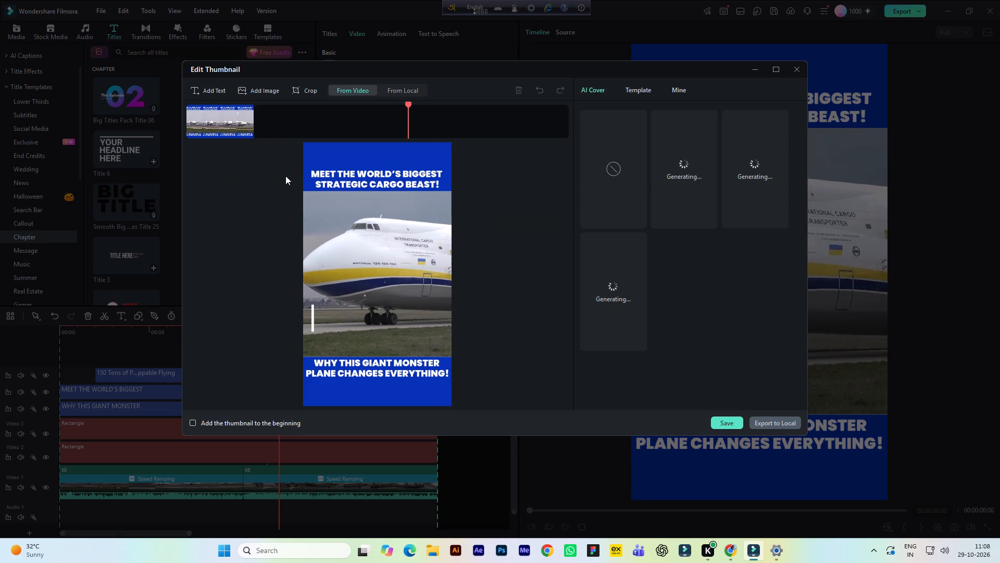
click(315, 129)
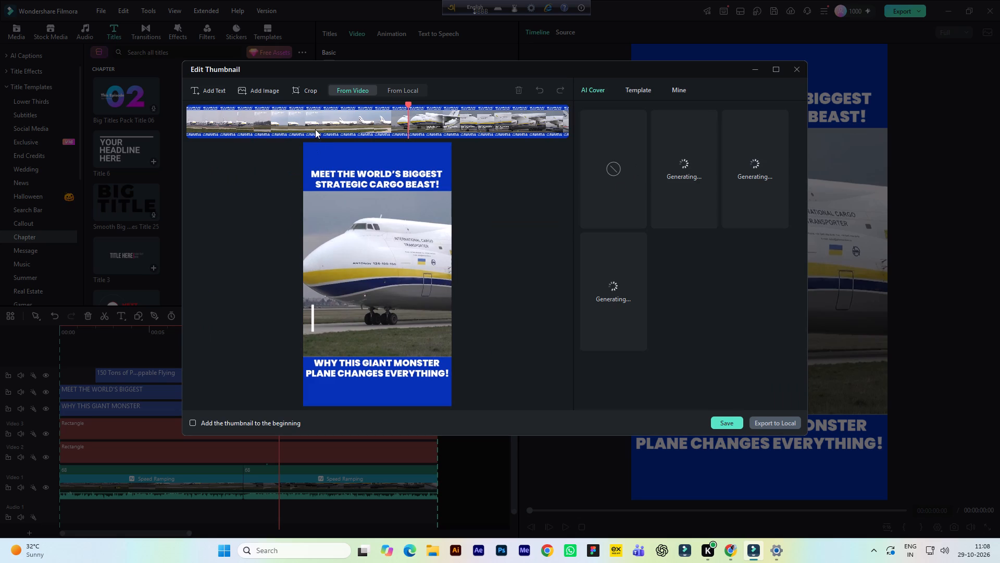
click(264, 127)
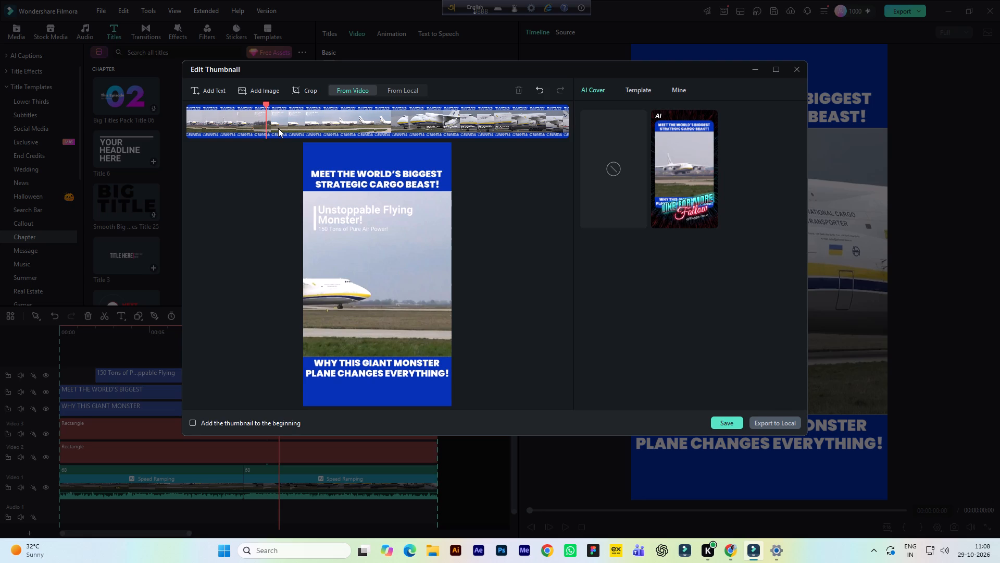
click(278, 128)
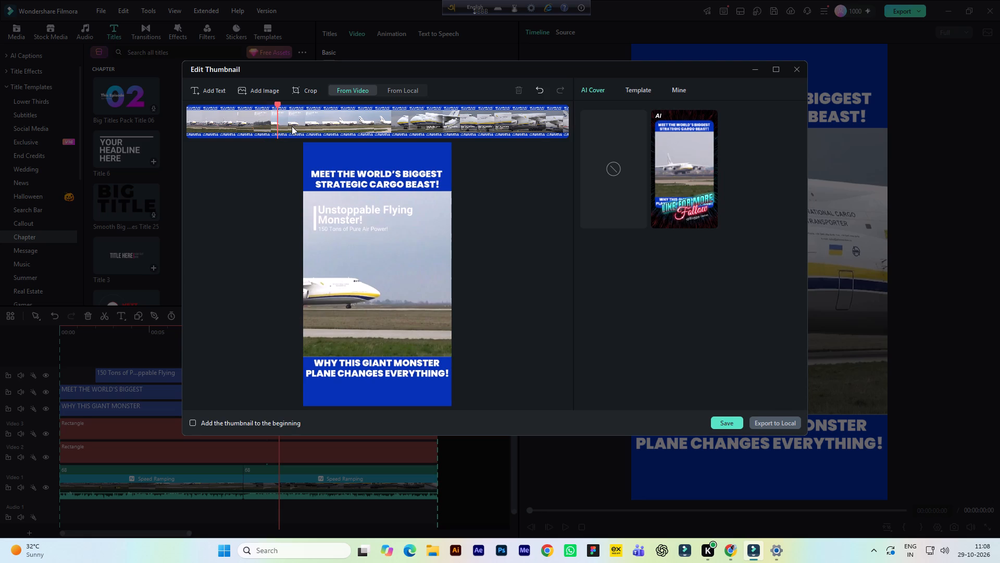
click(292, 126)
click(327, 123)
click(376, 123)
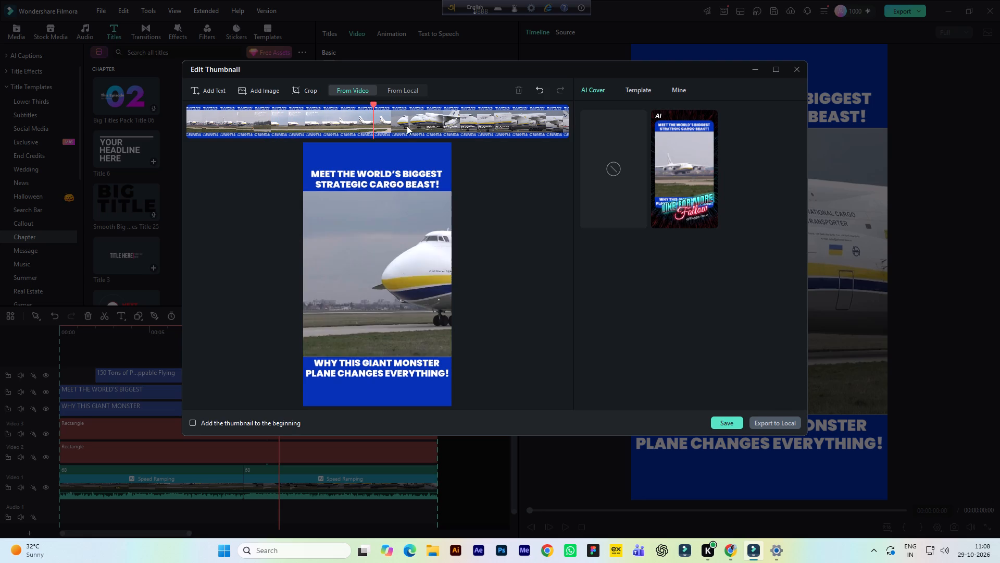
click(434, 127)
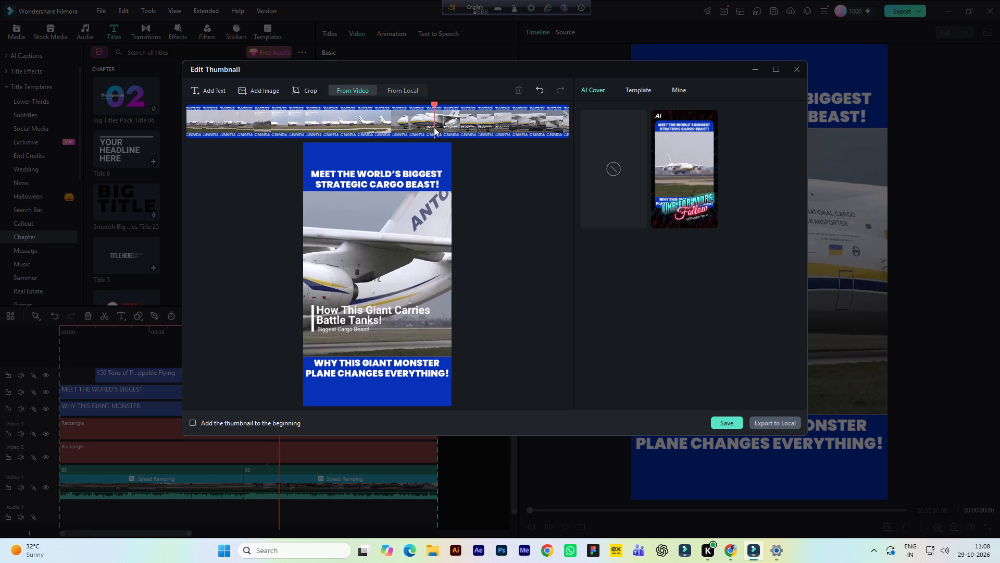
click(430, 129)
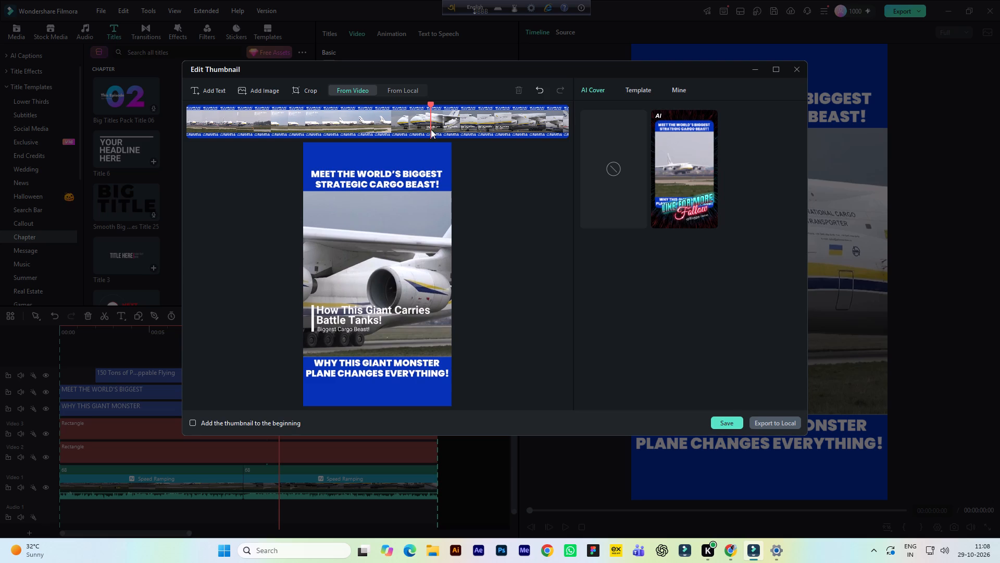
click(470, 131)
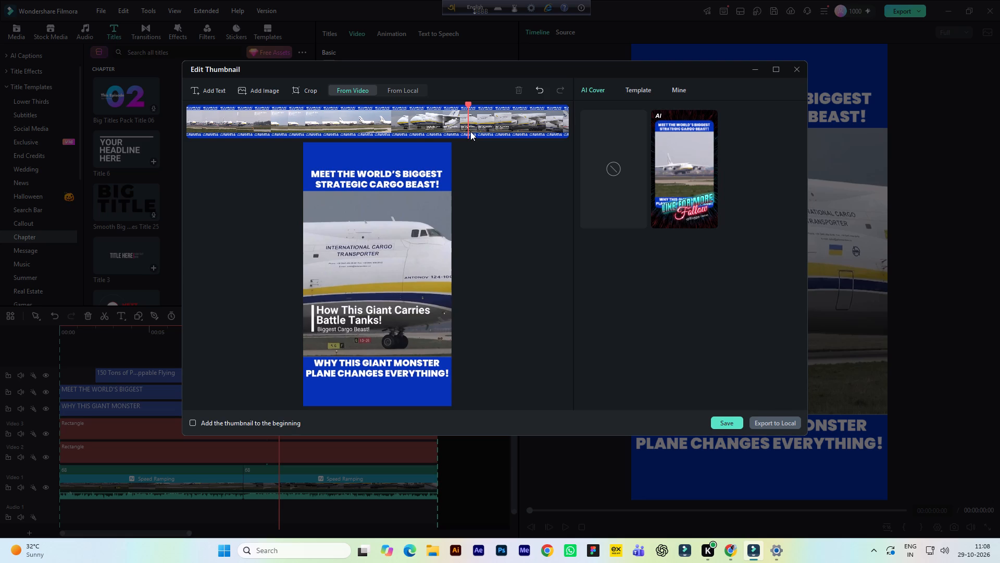
click(503, 130)
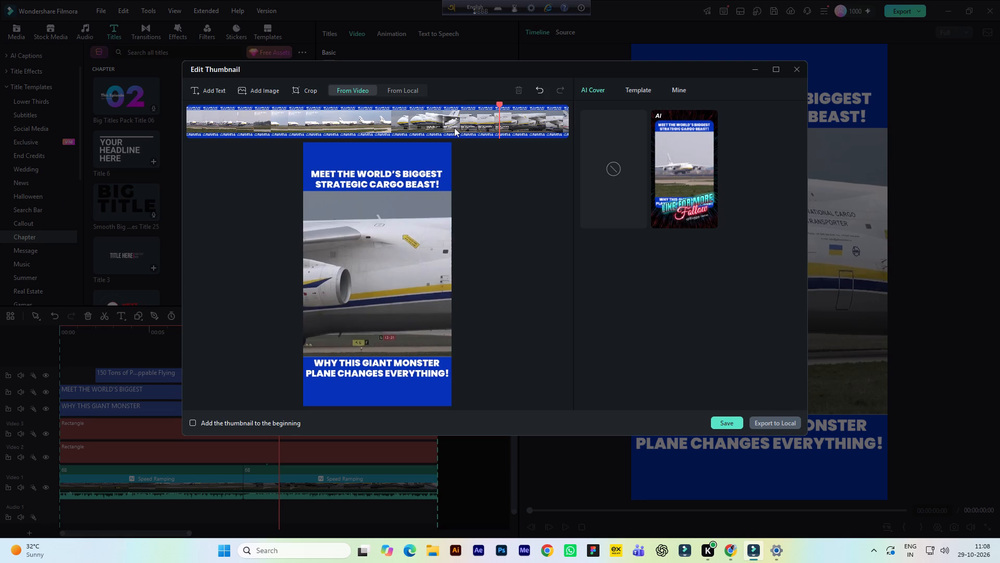
Compare candidate thumbnail frames in the opening part of the second clip, around the "How This Giant Carries Battle Tanks!" caption.
click(449, 132)
click(437, 132)
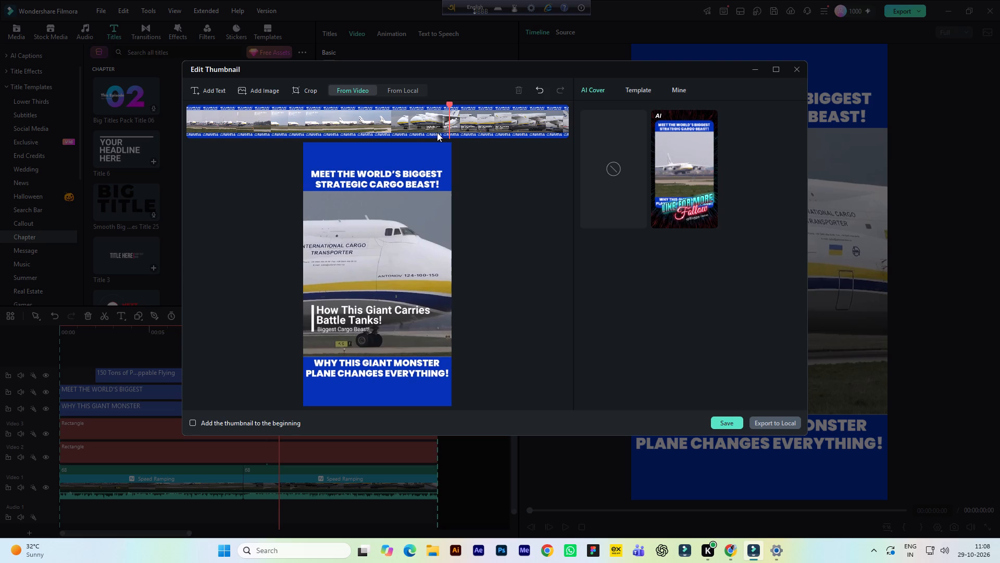
click(423, 133)
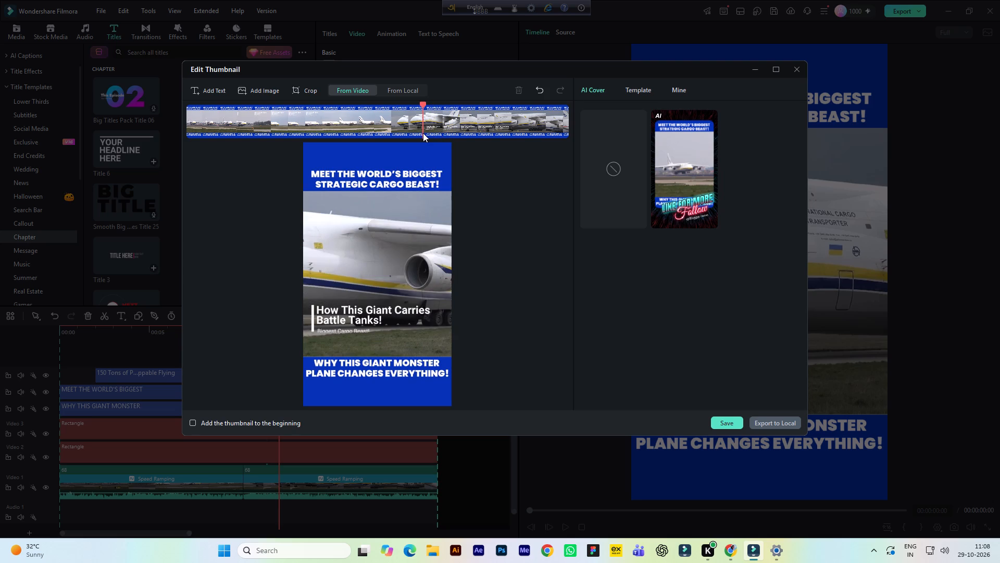
click(416, 133)
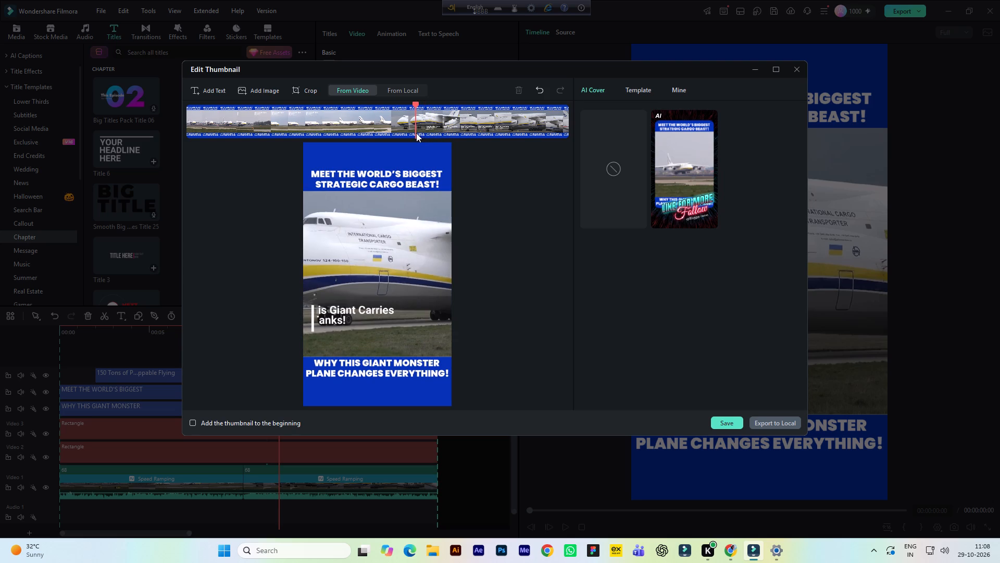
click(419, 133)
click(424, 132)
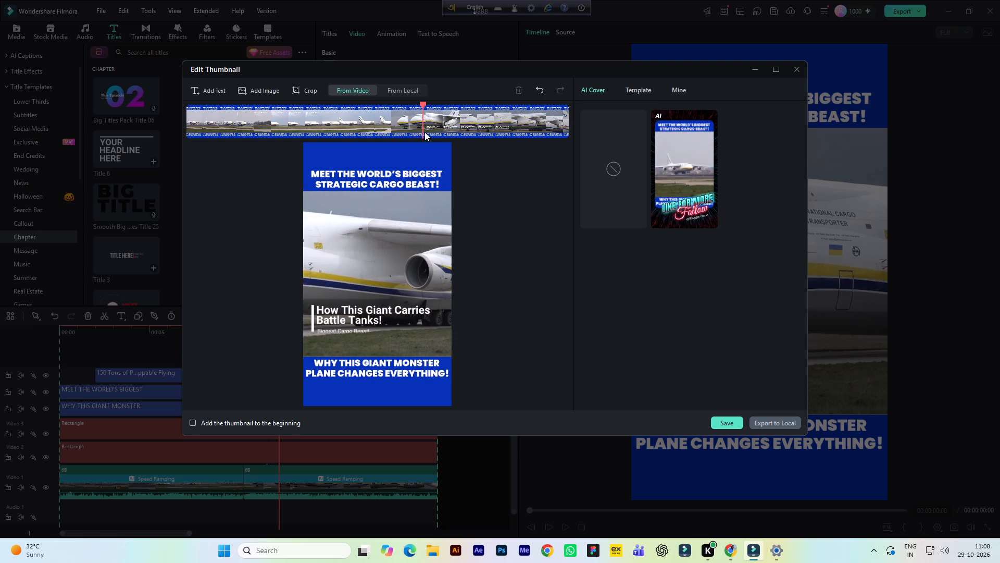
drag(424, 132, 404, 130)
drag(402, 103, 392, 108)
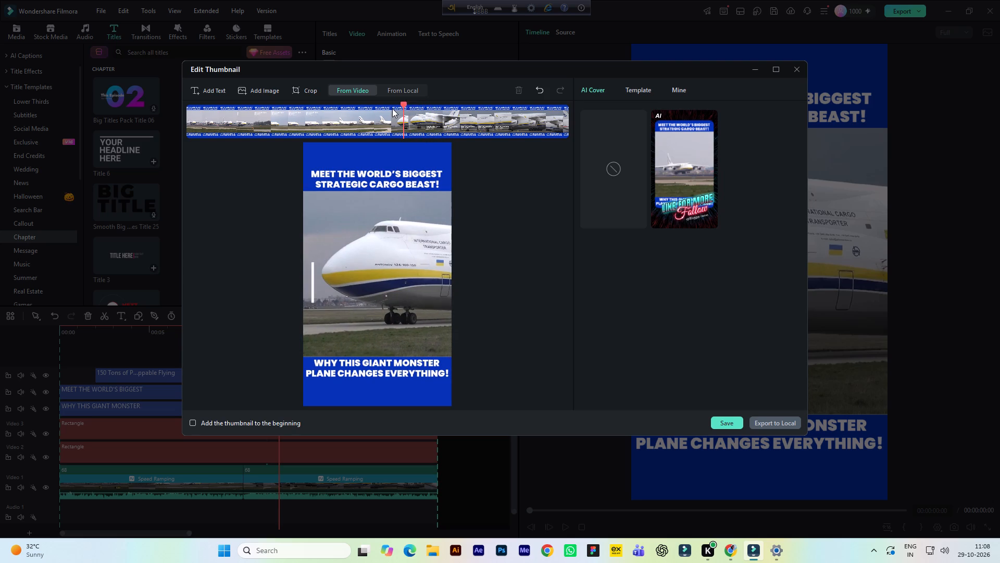
Scrub through the first clip's frames and back into the second clip to look for a suitable thumbnail.
drag(392, 108, 308, 119)
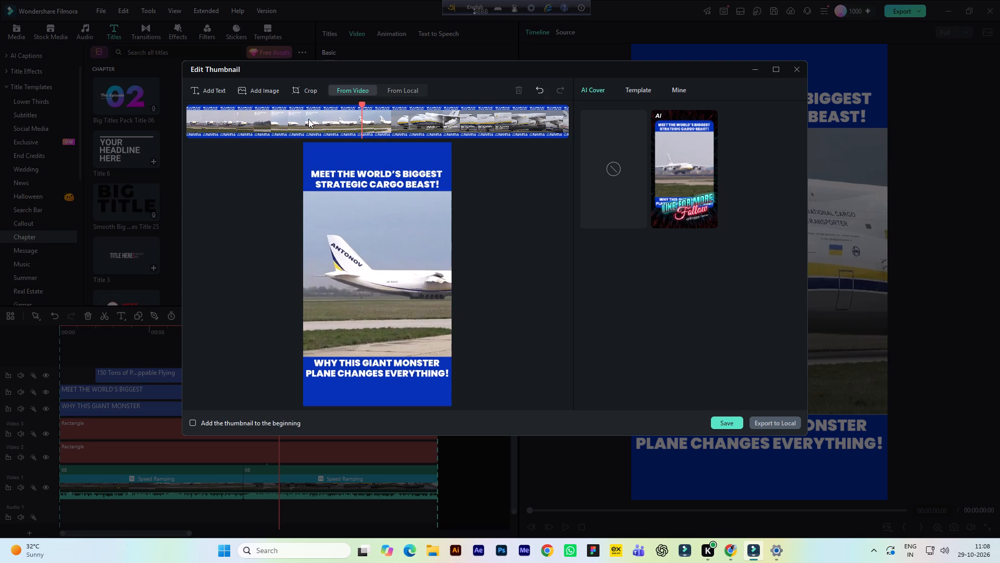
drag(308, 119, 261, 124)
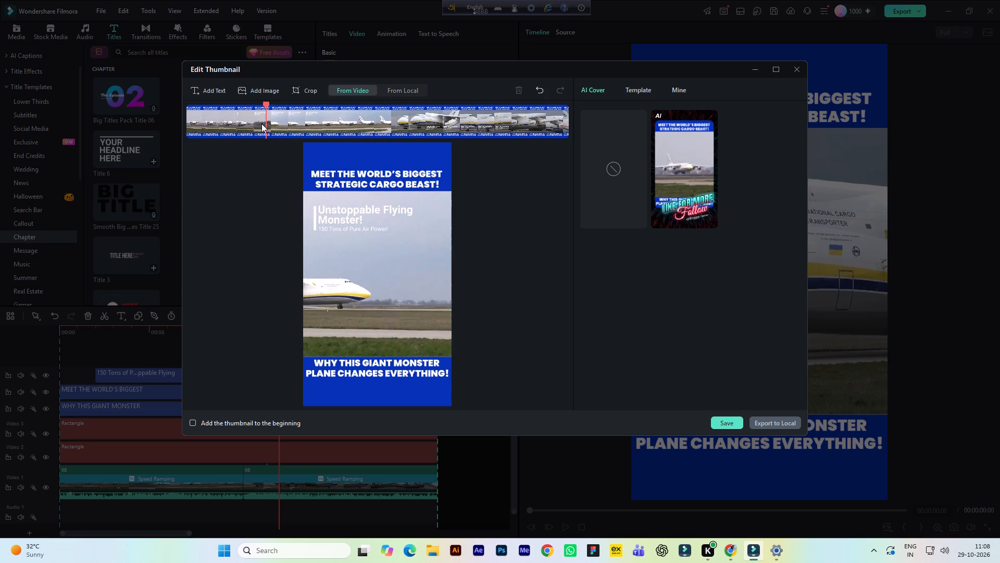
drag(261, 124, 224, 129)
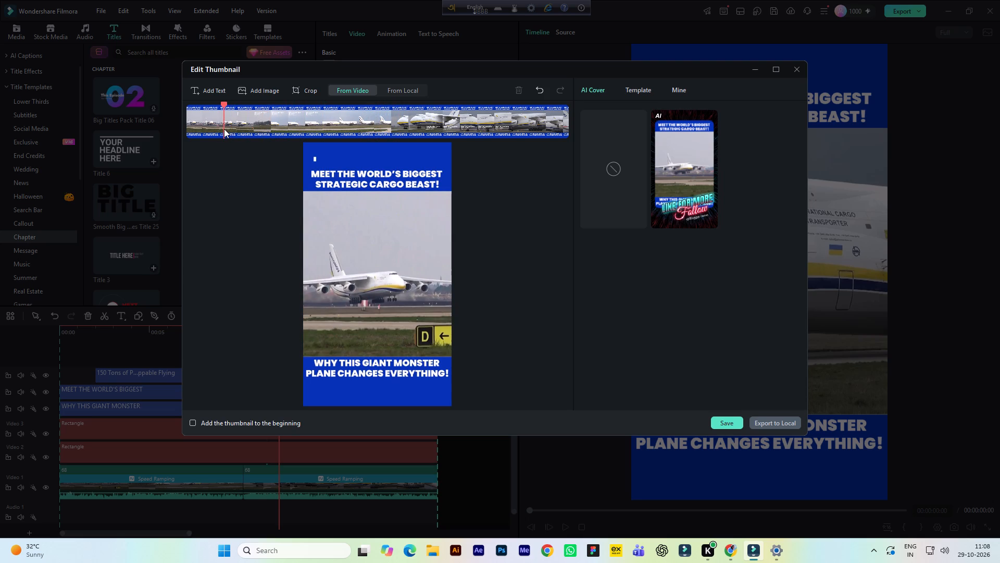
drag(224, 129, 216, 131)
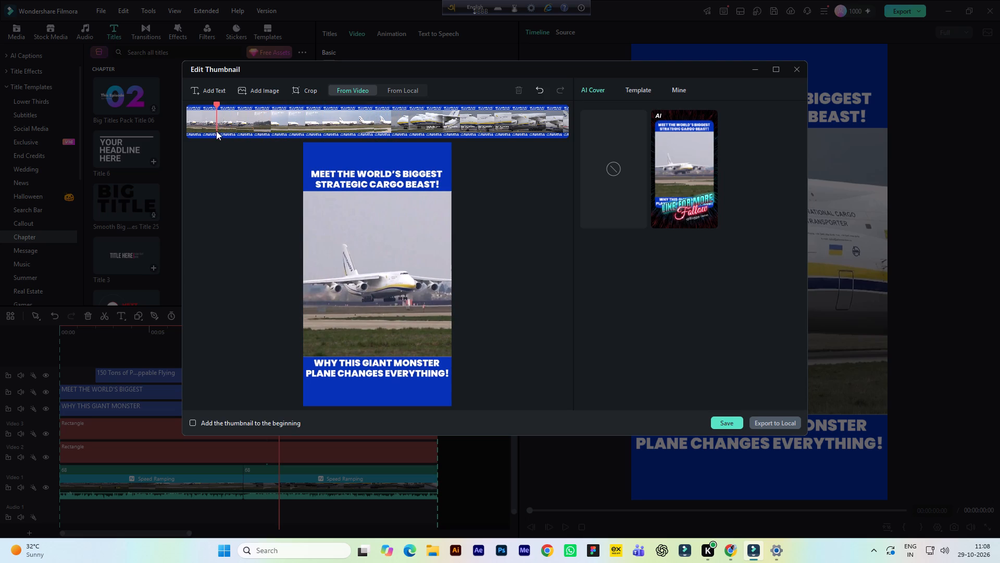
drag(216, 131, 240, 121)
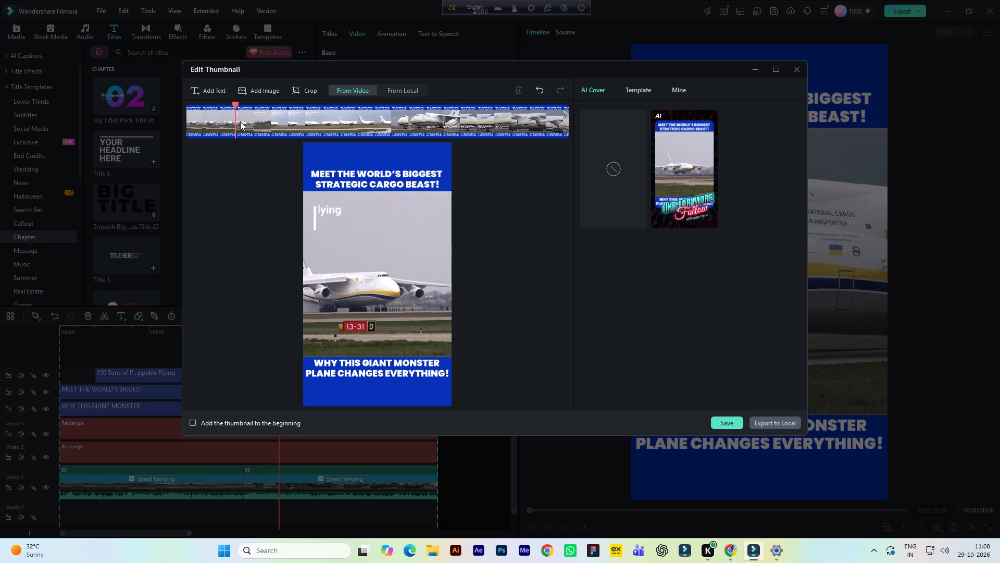
drag(240, 121, 249, 121)
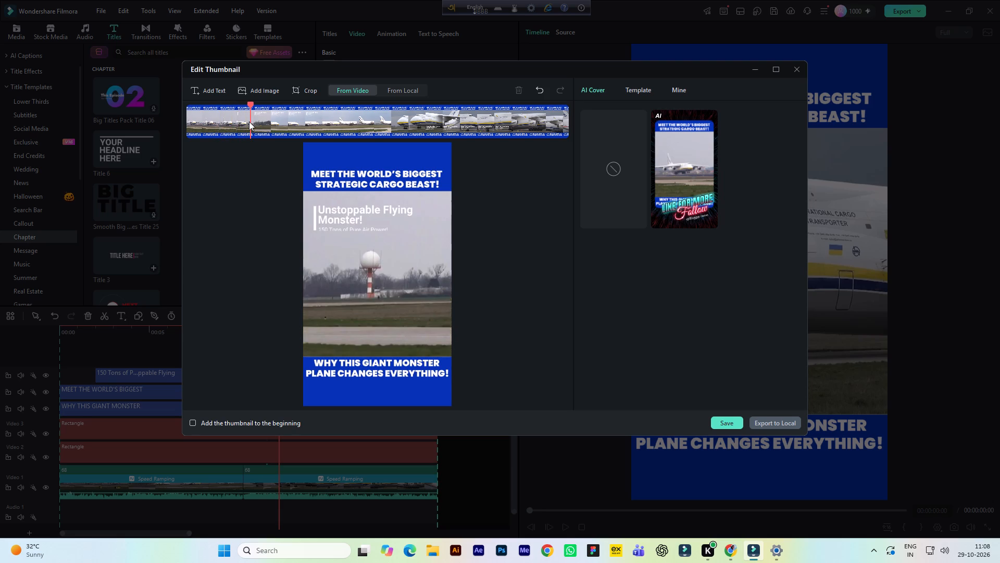
drag(249, 121, 249, 125)
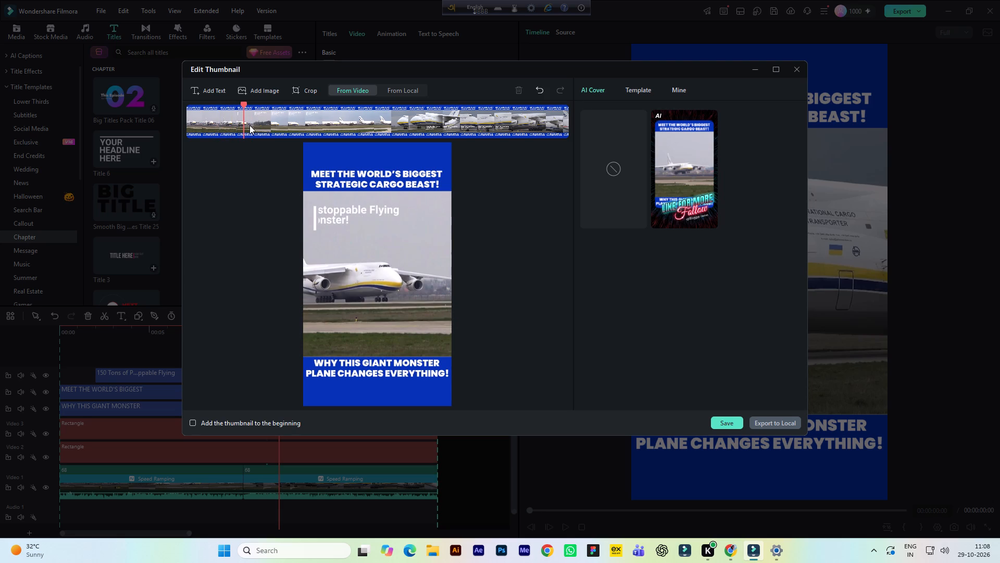
drag(249, 125, 267, 126)
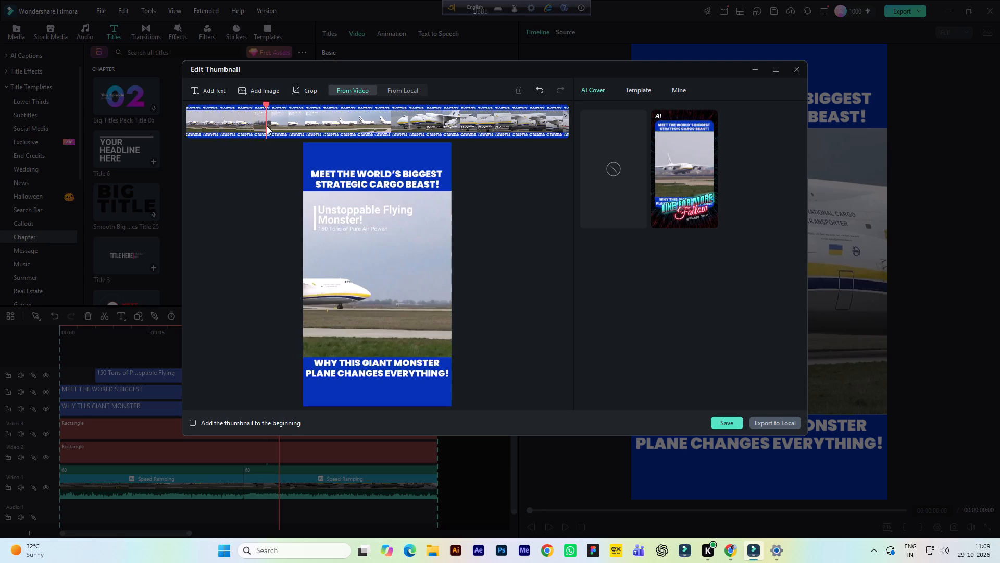
drag(267, 126, 277, 126)
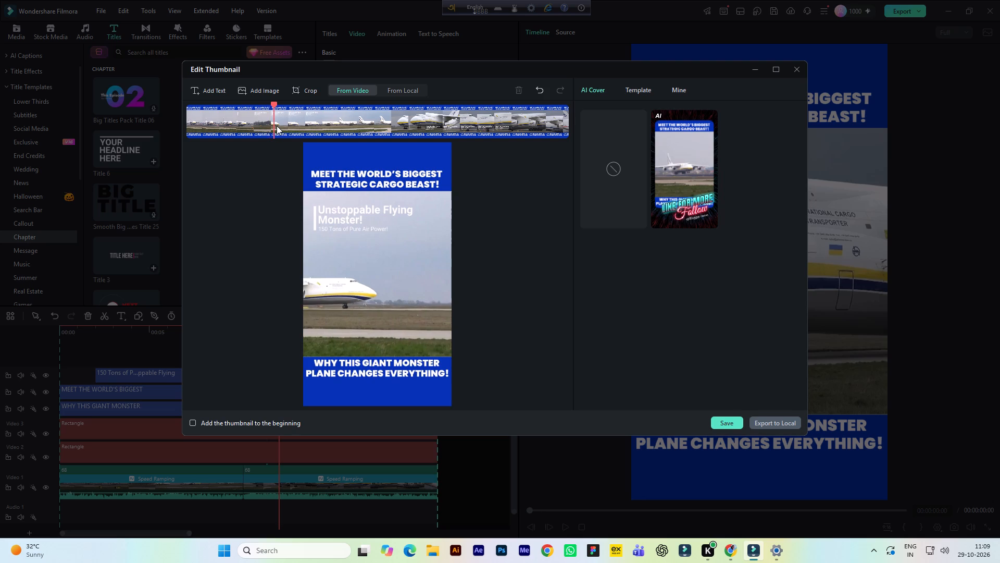
drag(277, 126, 297, 126)
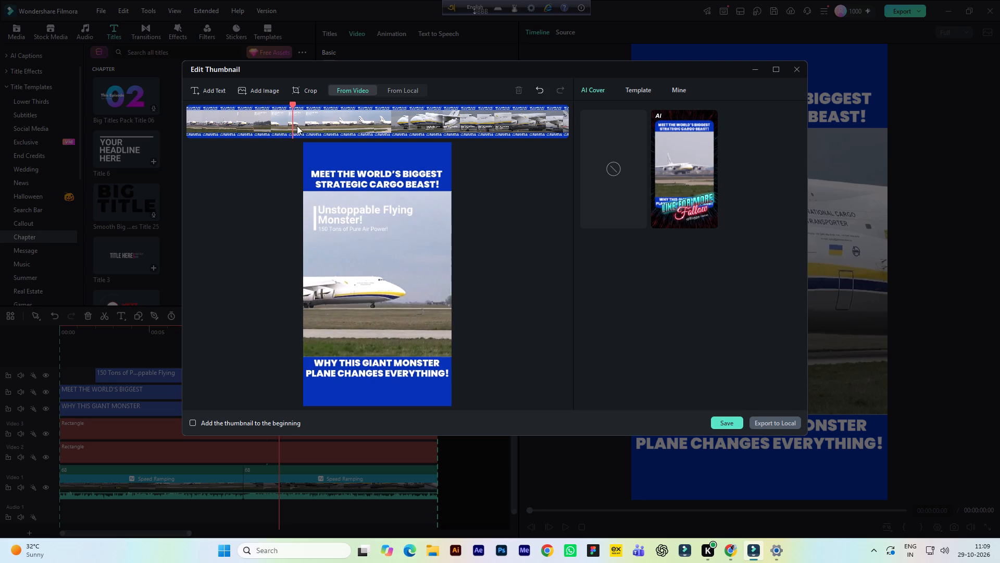
drag(297, 126, 311, 126)
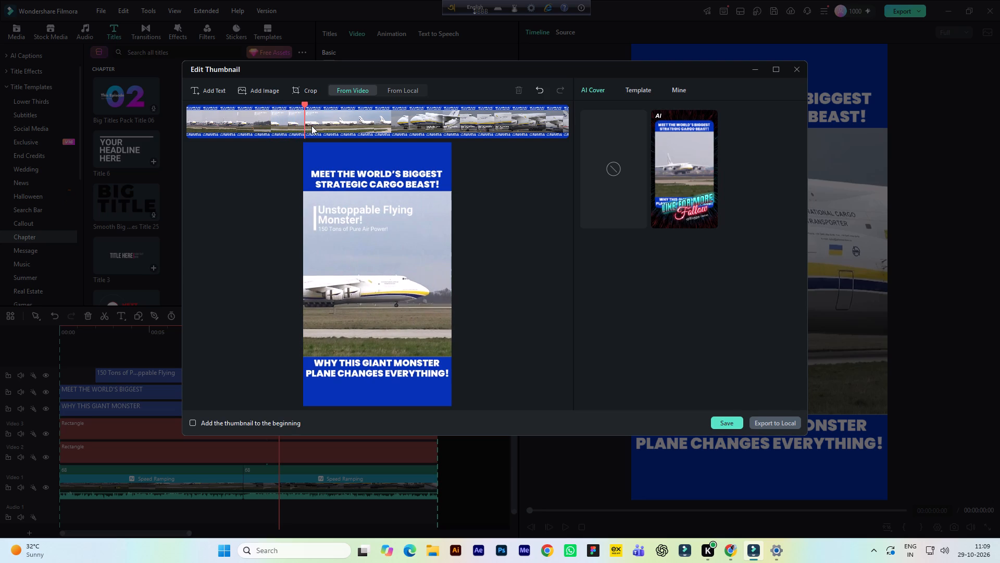
drag(311, 126, 374, 125)
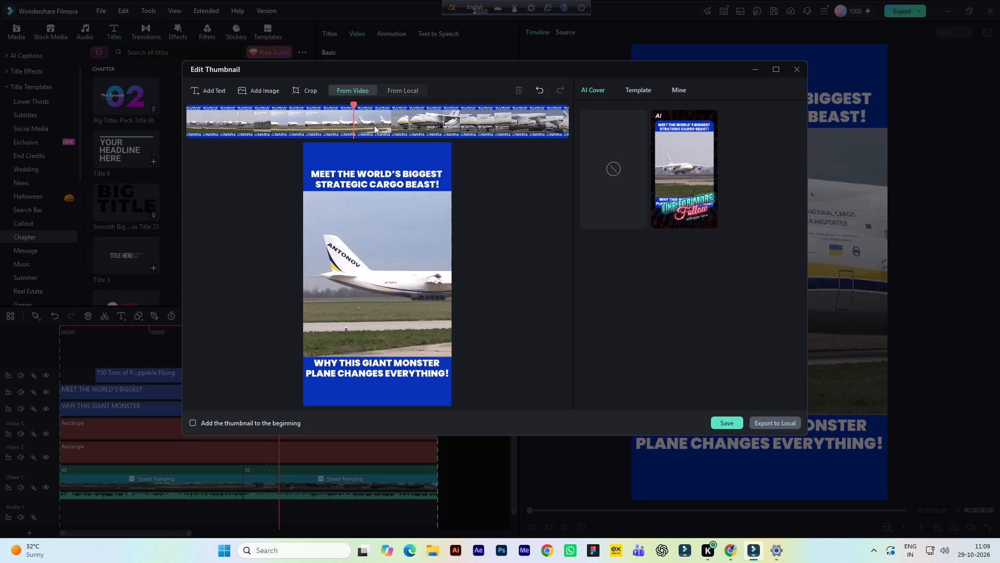
drag(374, 125, 402, 127)
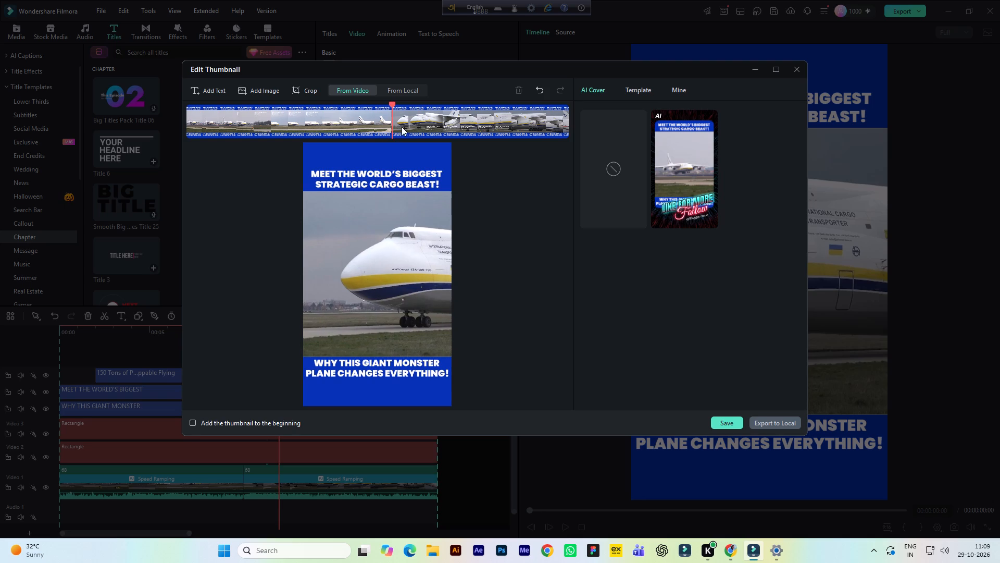
drag(402, 127, 420, 127)
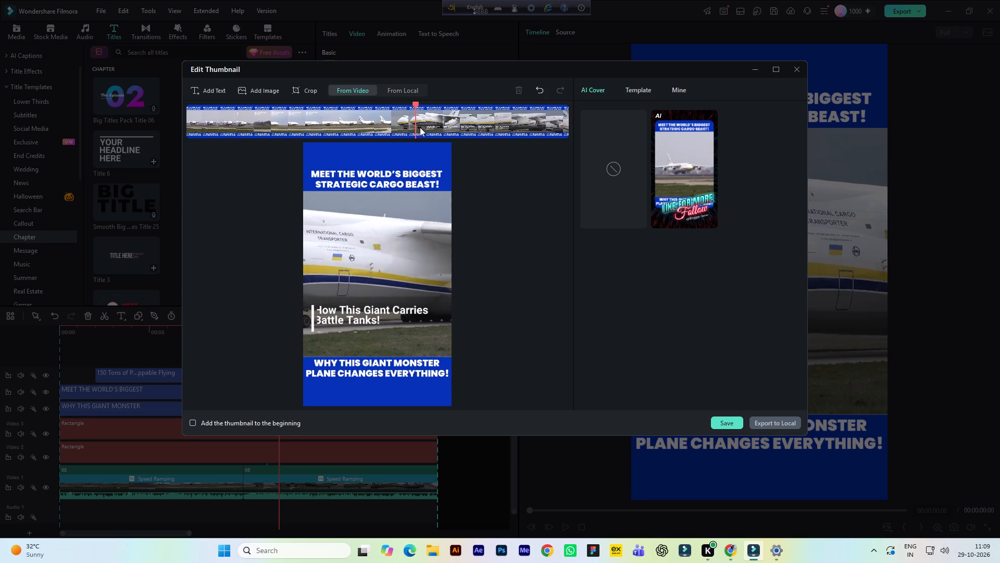
Save as thumbnail the second-clip frame showing the jet engine above the complete "How This Giant Carries Battle Tanks!" caption and its subtitle.
drag(420, 127, 427, 127)
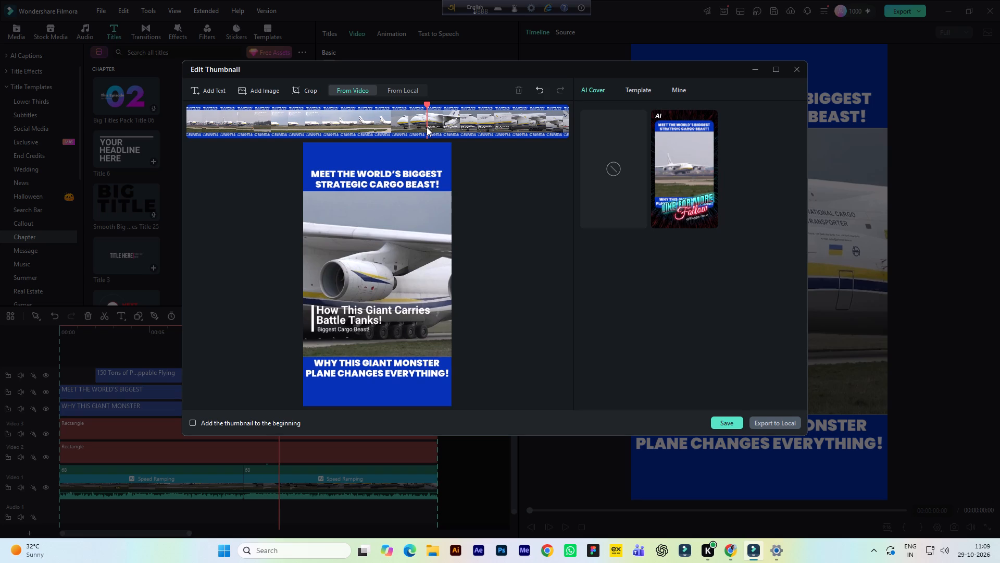
click(431, 131)
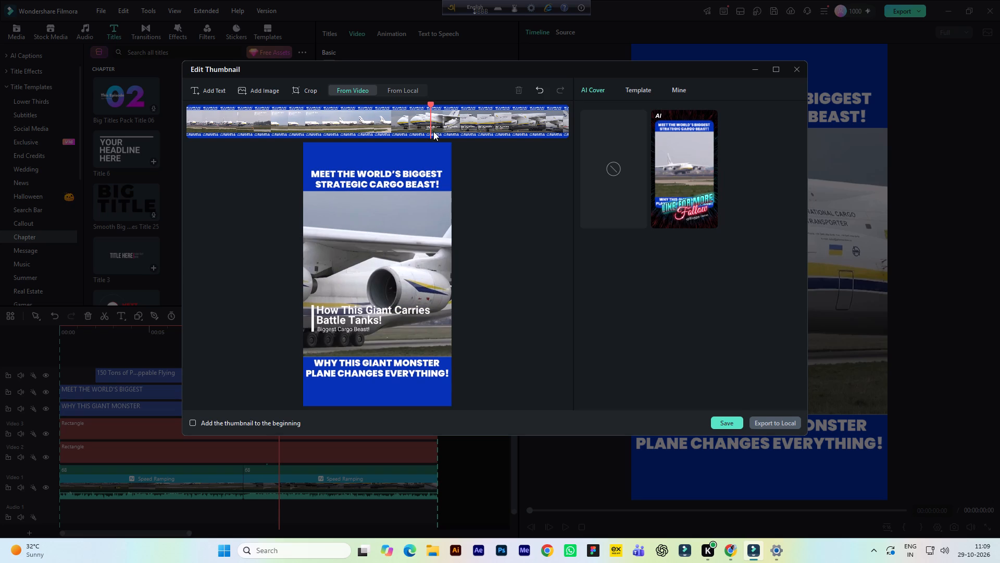
click(429, 134)
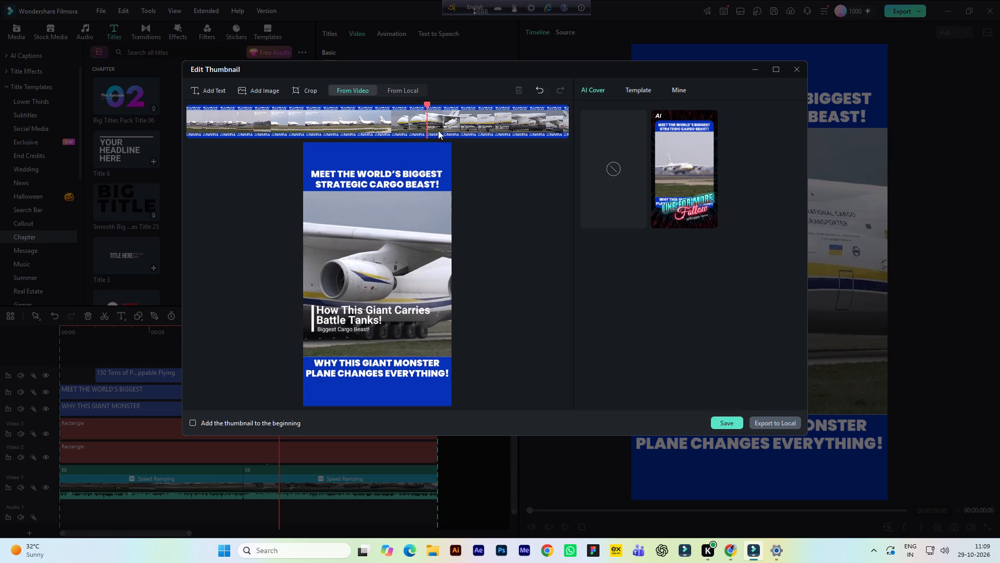
click(447, 128)
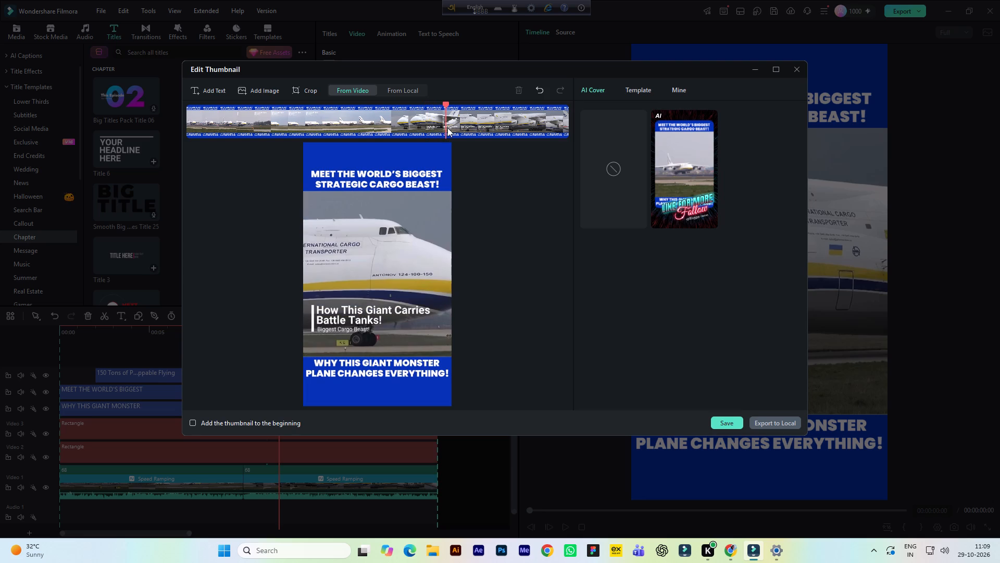
click(434, 131)
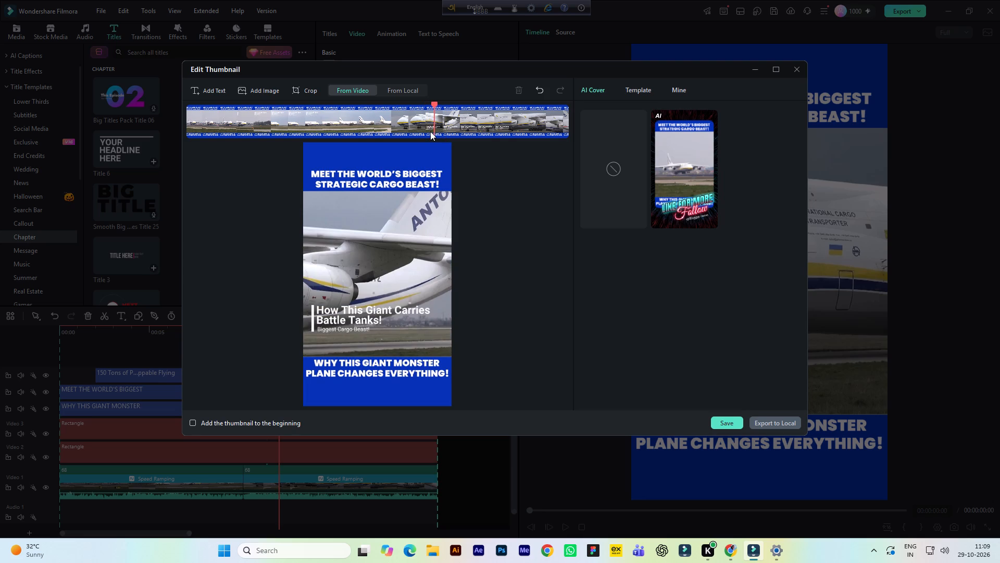
click(430, 131)
click(419, 132)
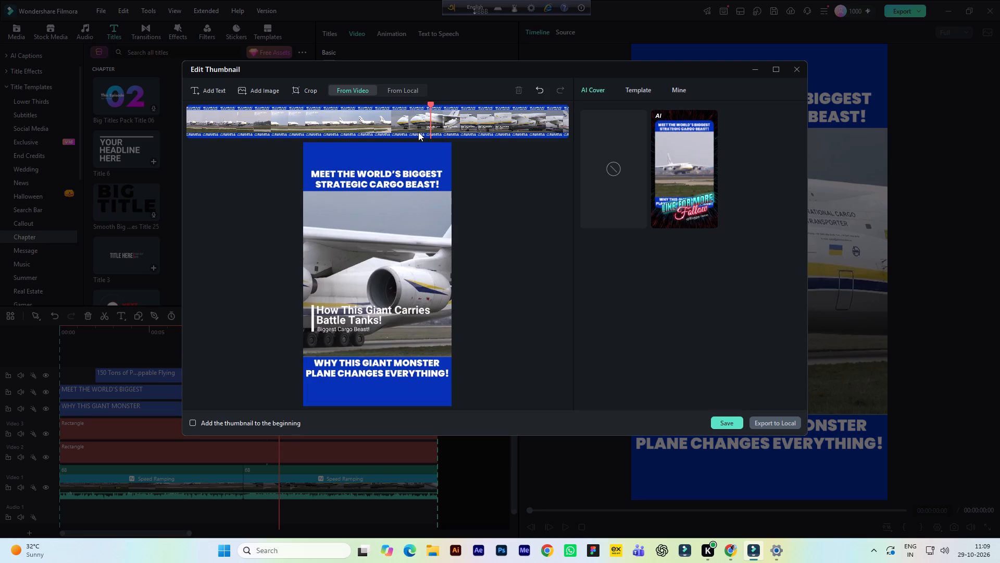
click(421, 132)
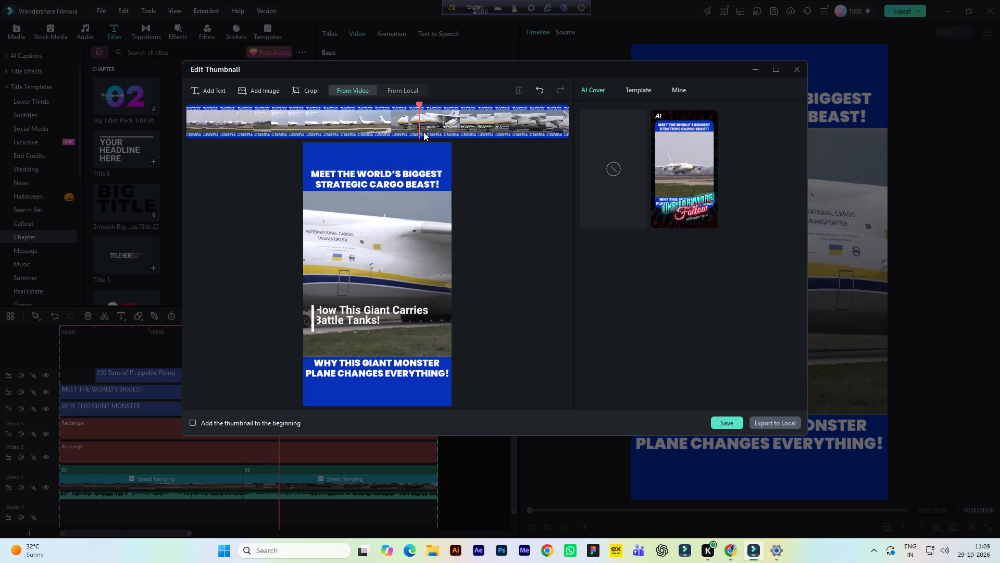
drag(422, 104, 425, 104)
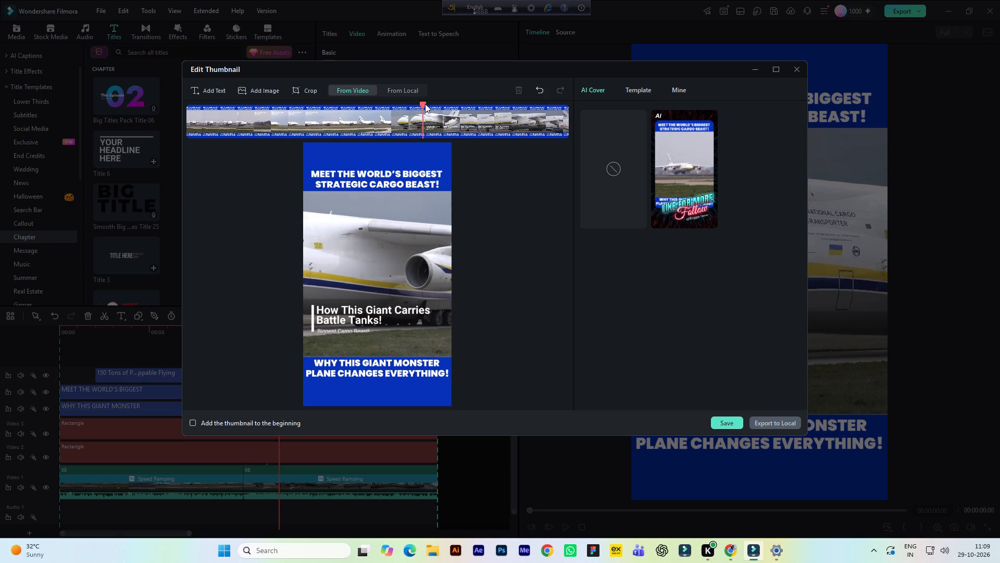
drag(425, 104, 428, 108)
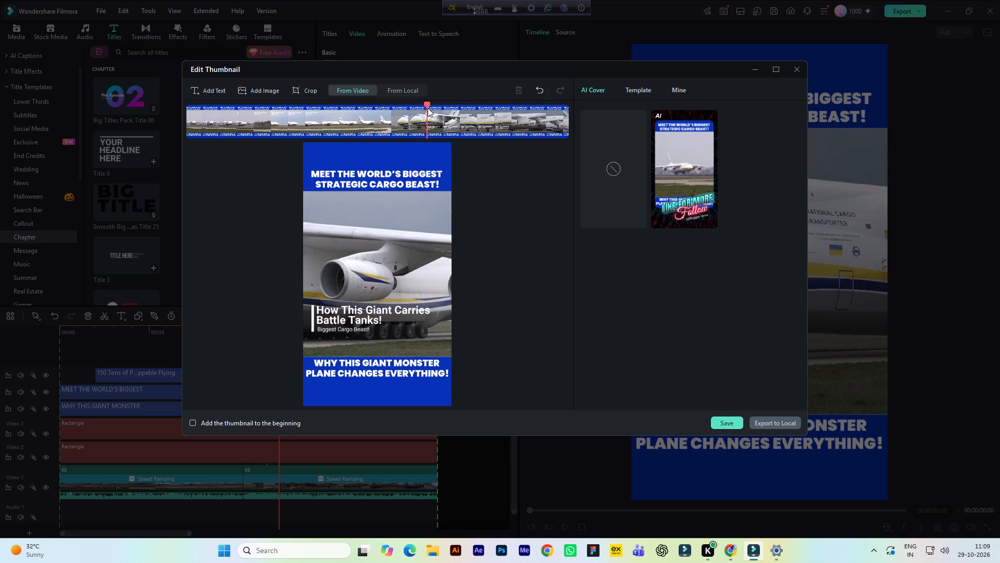
drag(428, 108, 429, 109)
drag(429, 109, 434, 111)
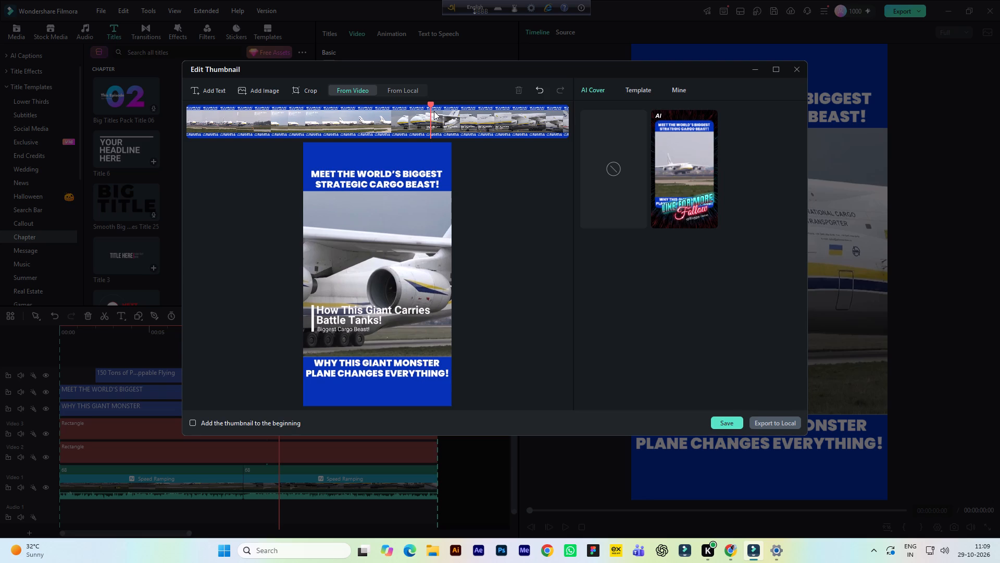
drag(434, 111, 429, 113)
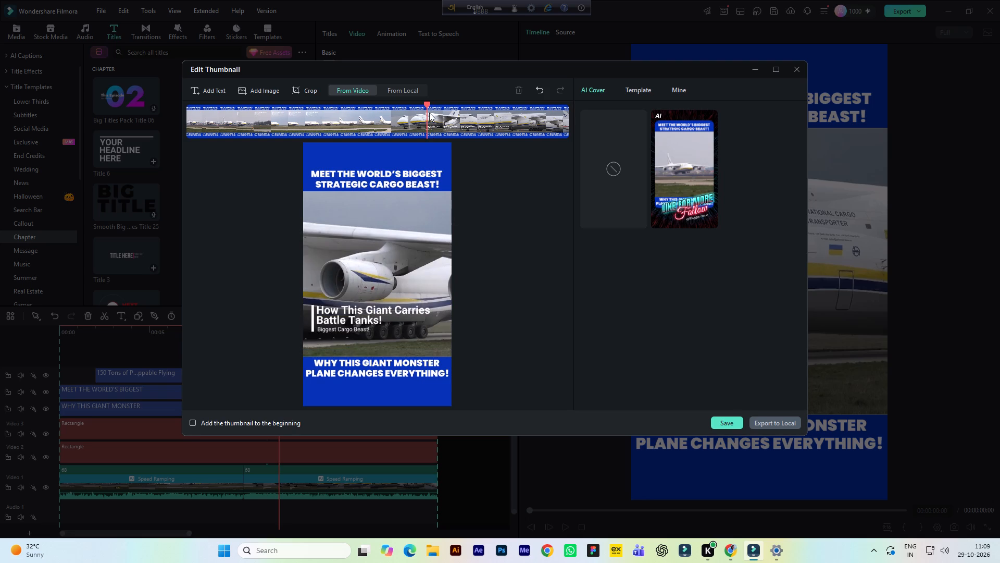
drag(429, 113, 433, 114)
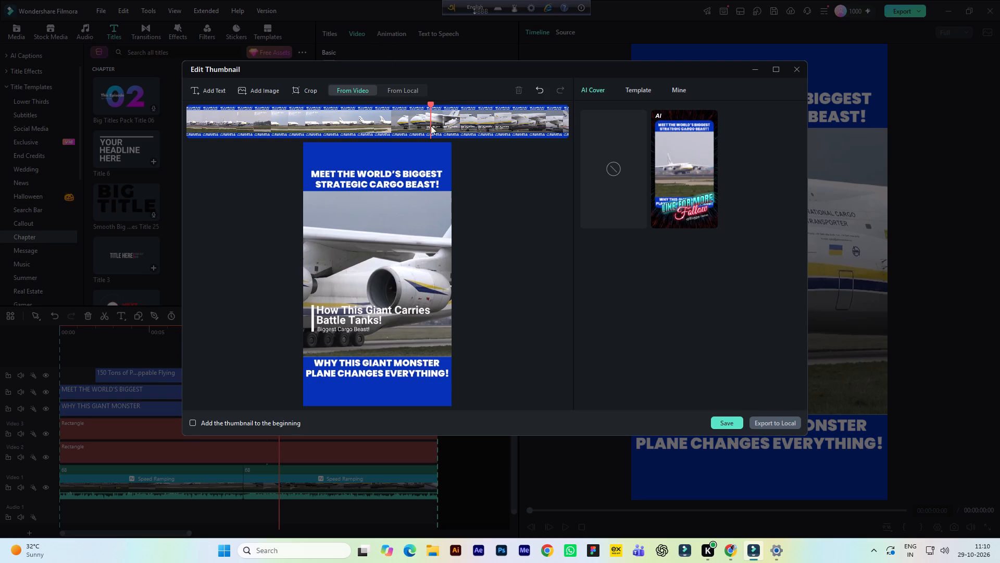
click(428, 132)
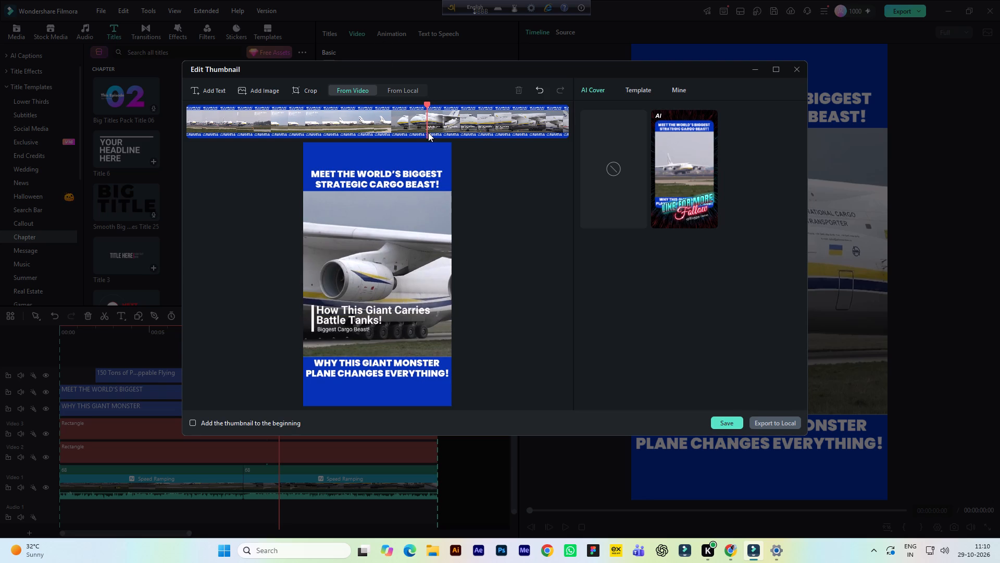
click(721, 425)
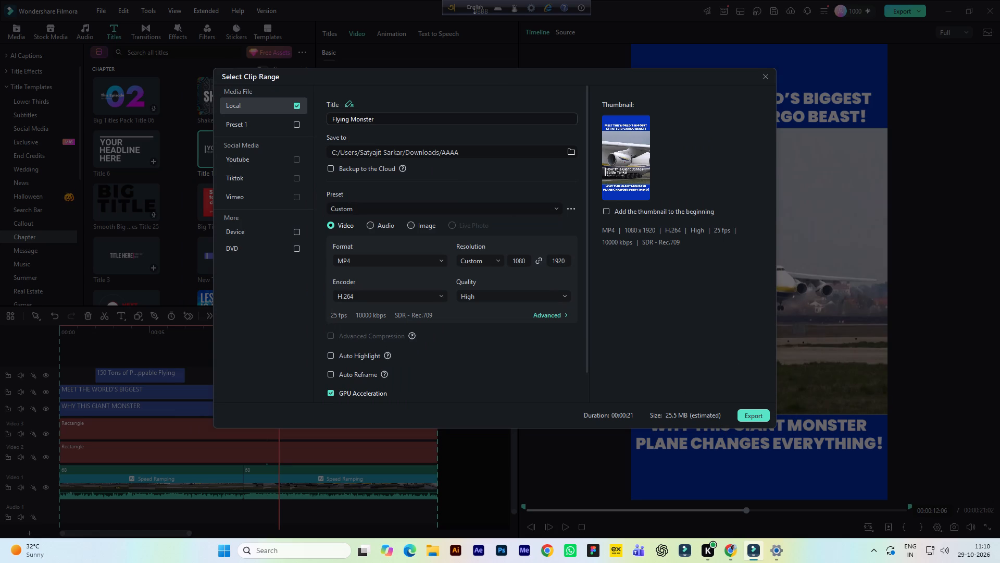
Export the "Flying Monster" video locally with the configured settings.
click(758, 414)
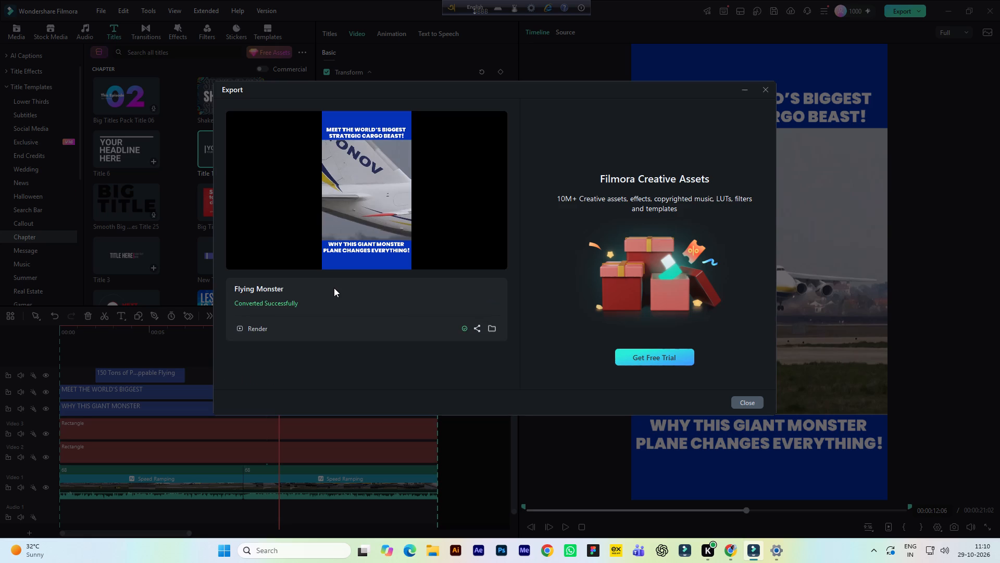
Close the finished export and the project, saving its changes without cloud upload, and exit Filmora.
click(766, 88)
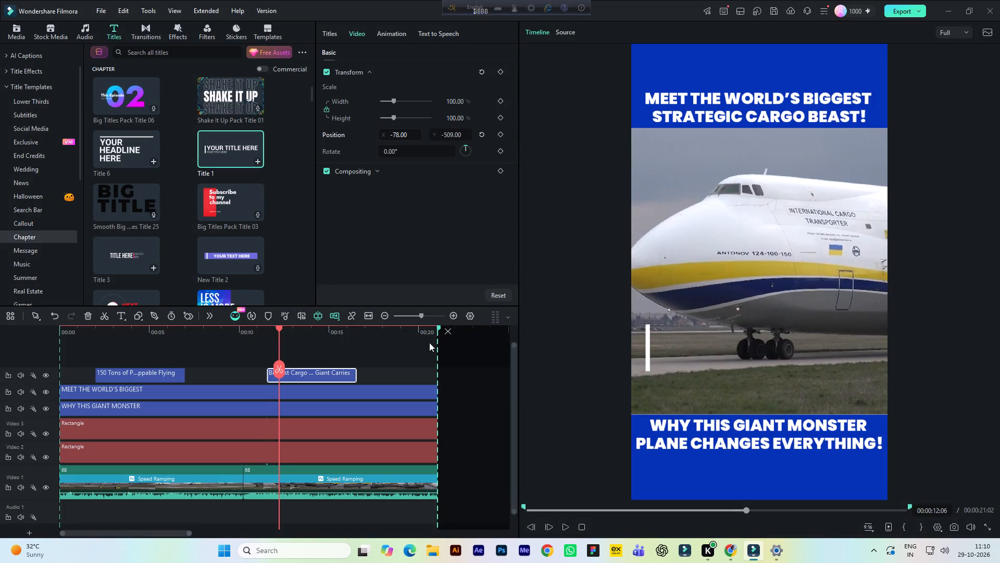
click(992, 7)
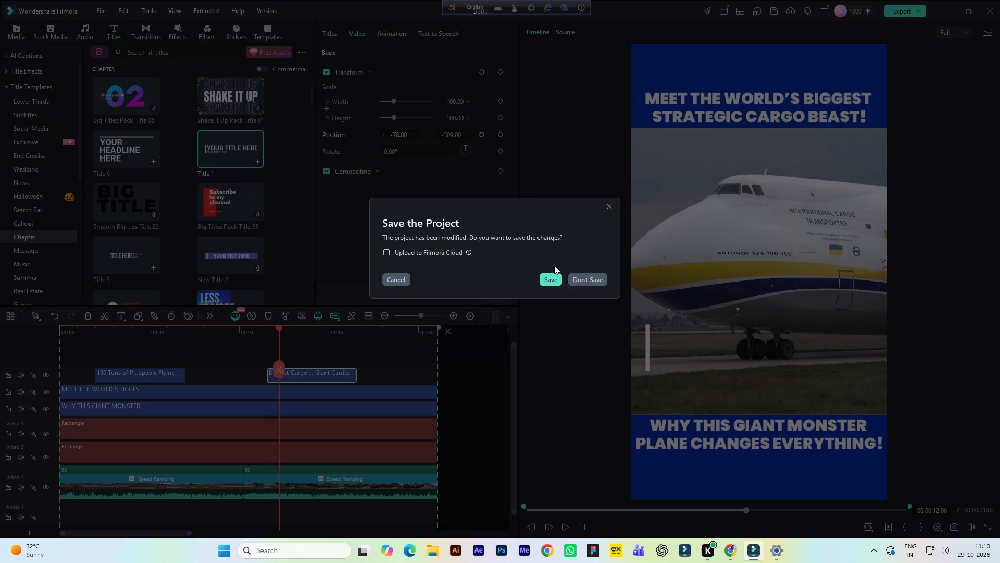
click(550, 280)
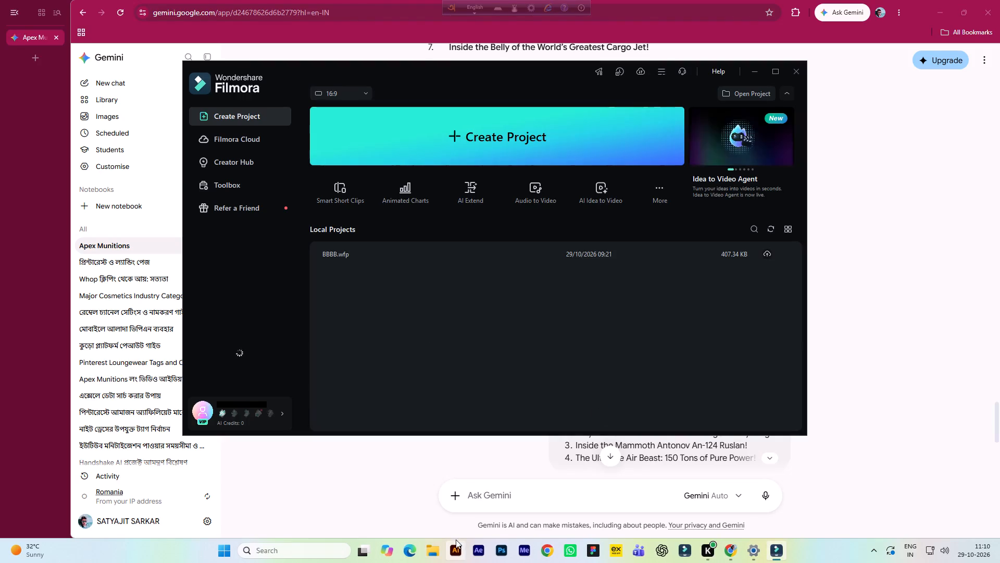
click(794, 69)
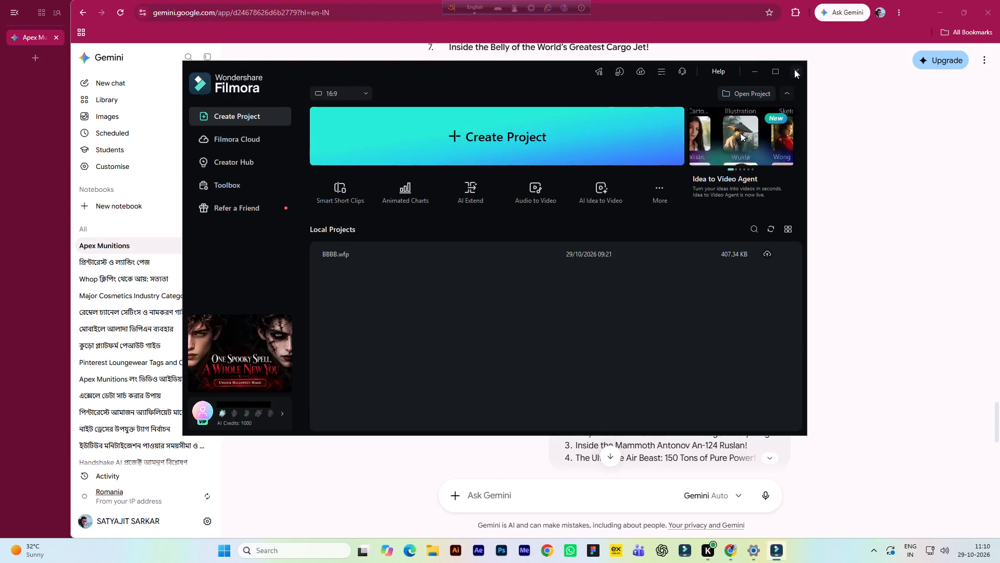
Delete the ElevenLabs voice-over MP3 from the Downloads folder in File Explorer.
click(445, 548)
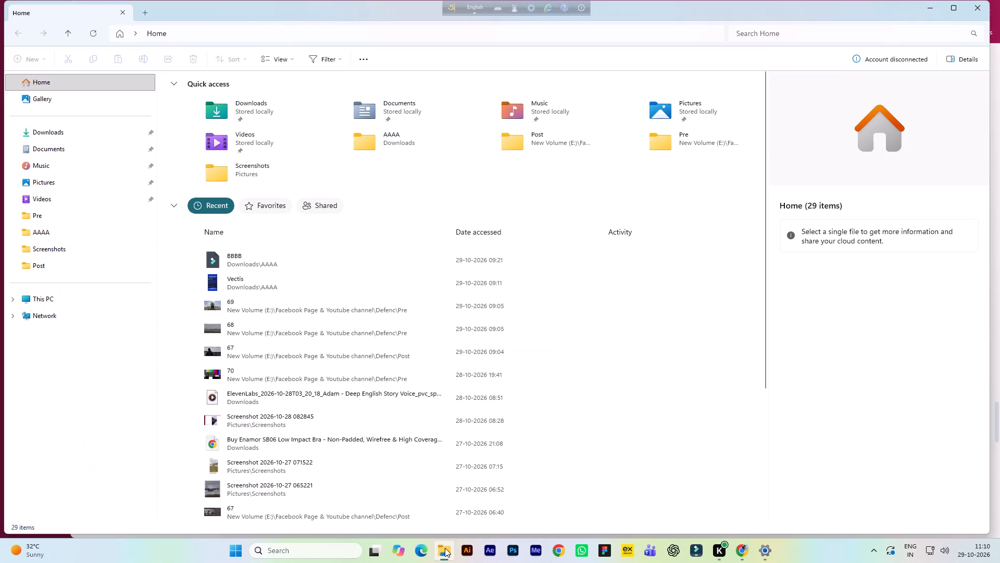
click(79, 125)
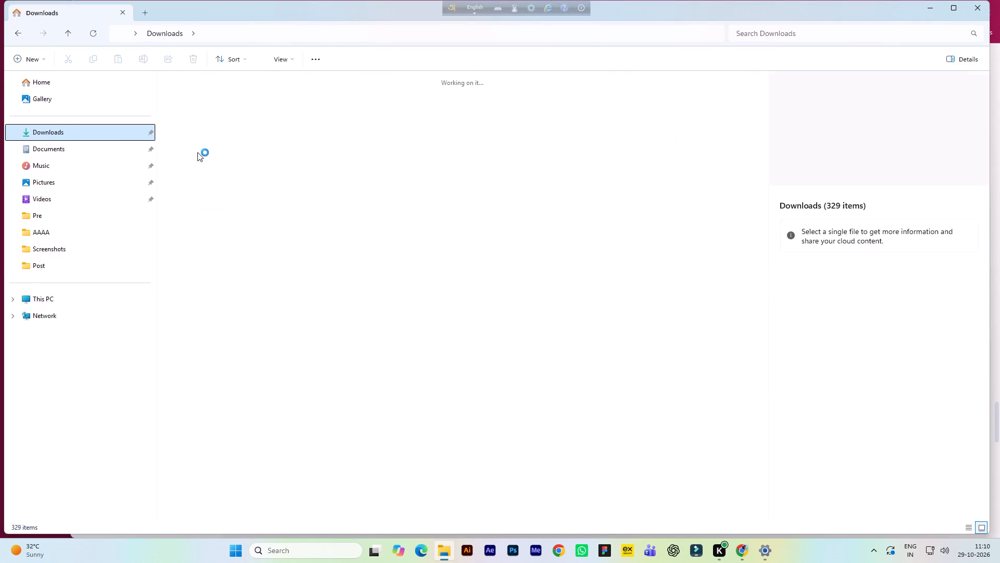
double_click(197, 124)
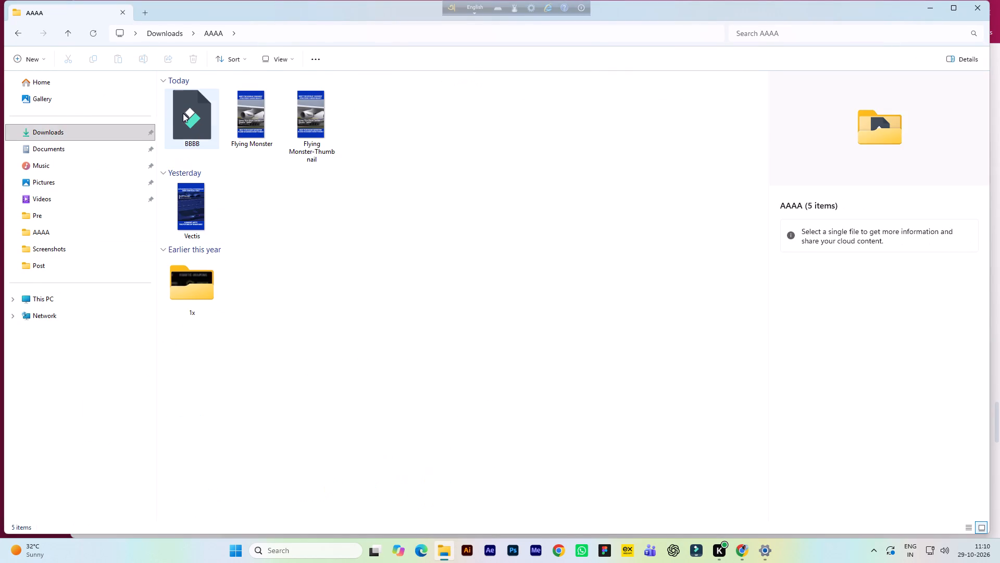
click(66, 33)
click(180, 189)
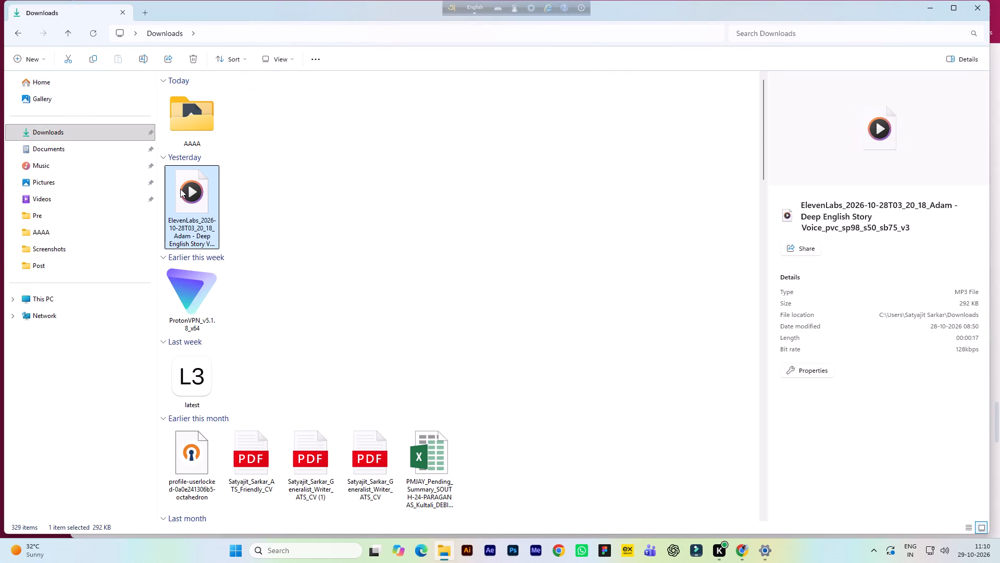
key(Delete)
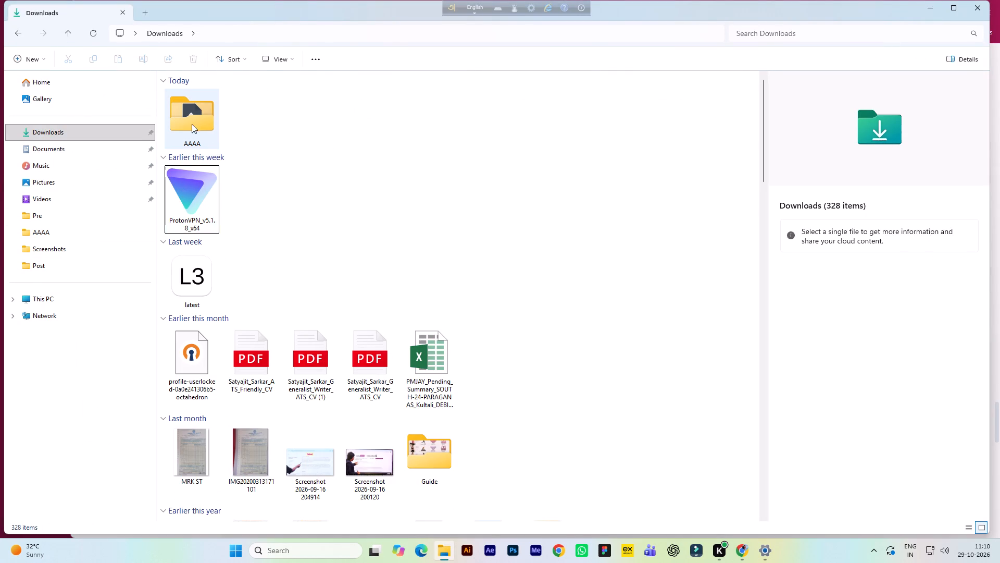
Check the exported Flying Monster video and its thumbnail in the AAAA folder, playing the video in Media Player.
double_click(190, 109)
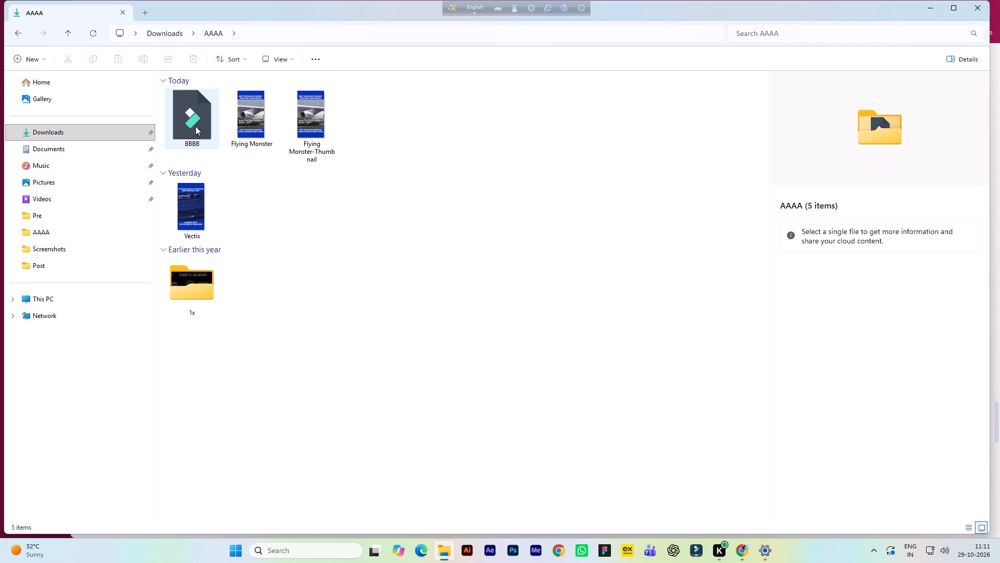
click(239, 127)
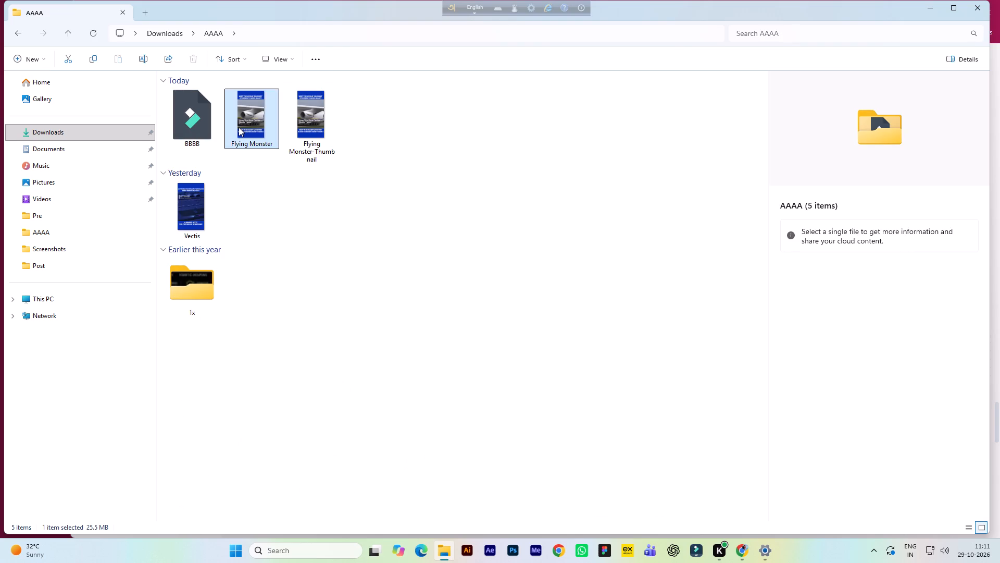
click(304, 132)
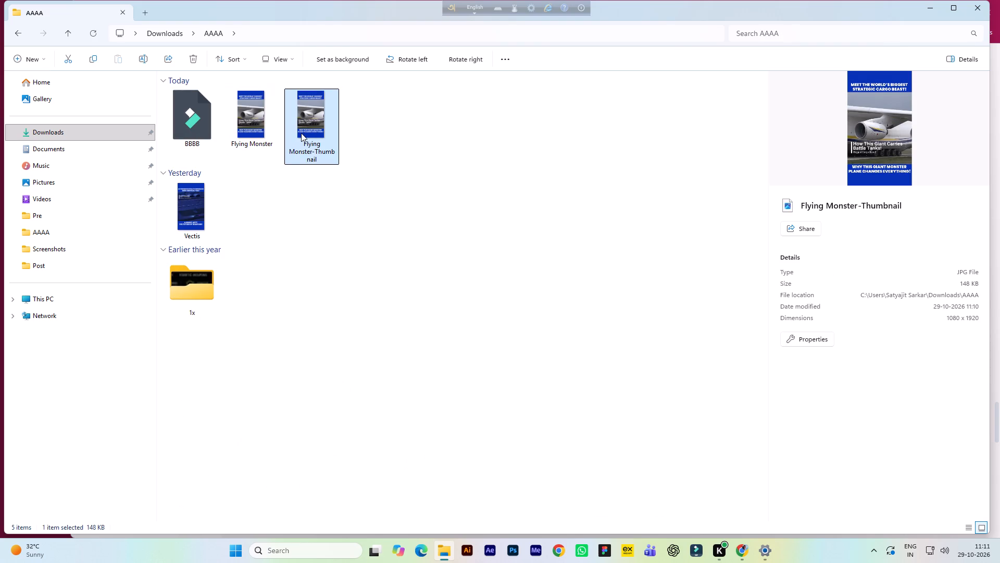
click(260, 122)
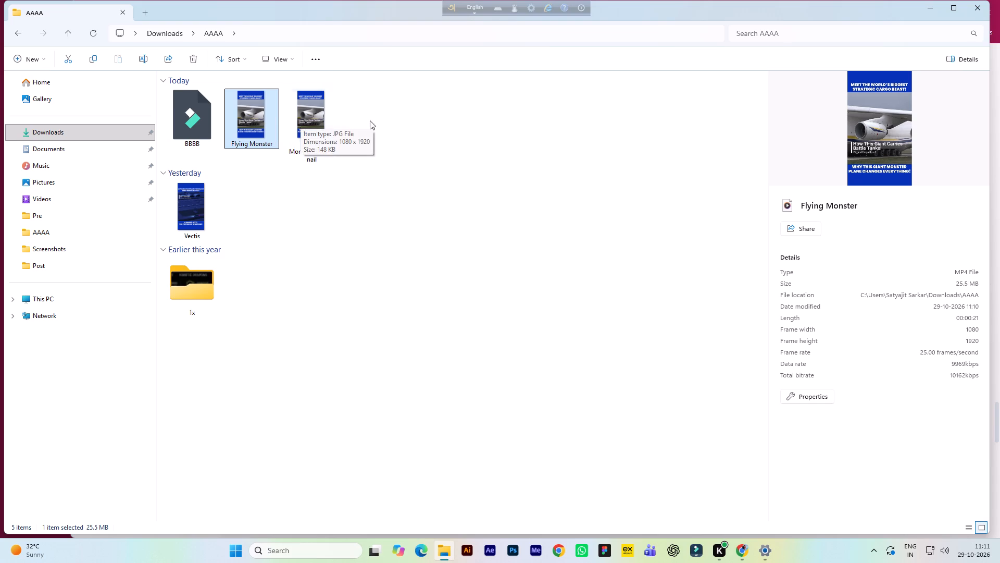
click(386, 120)
double_click(262, 132)
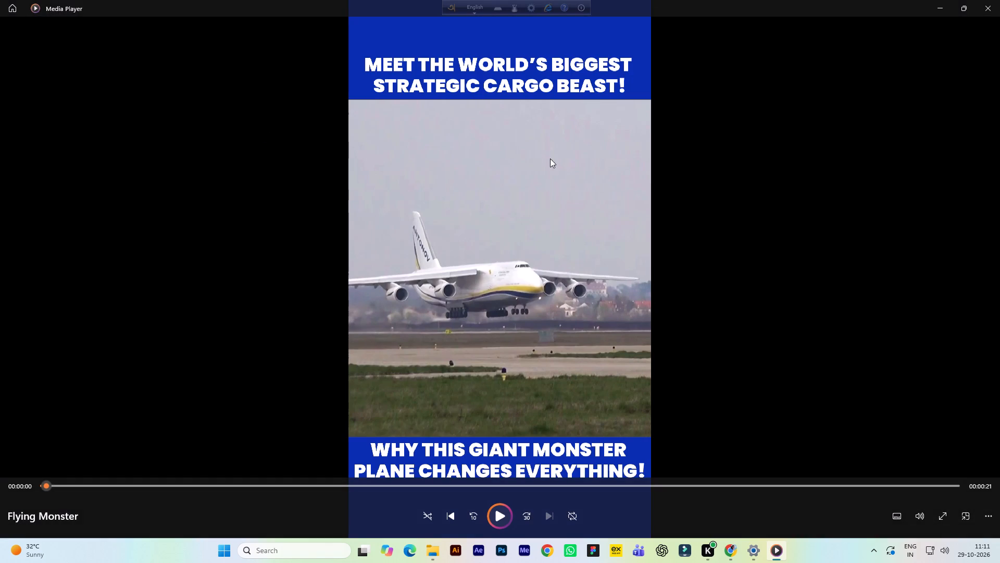
click(991, 8)
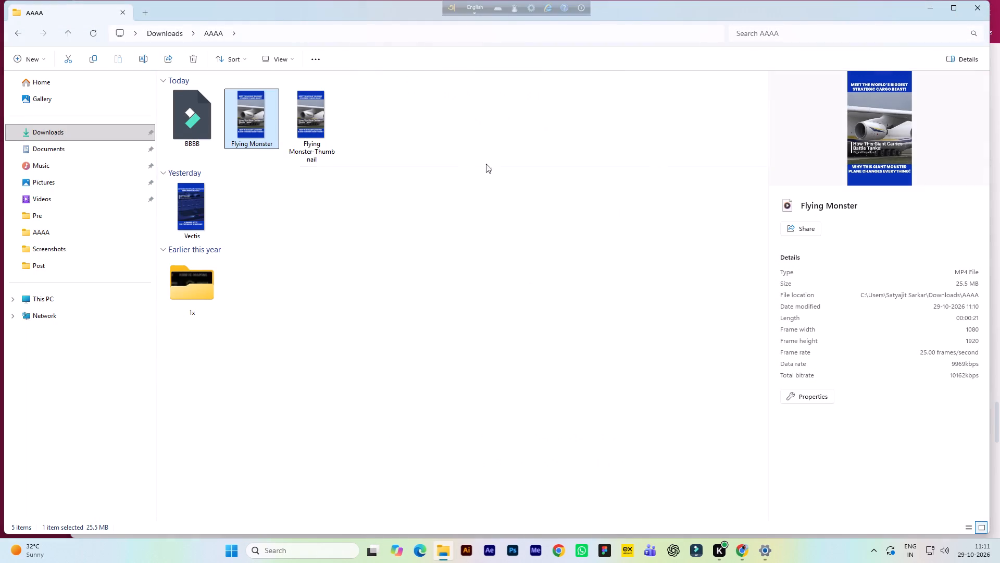